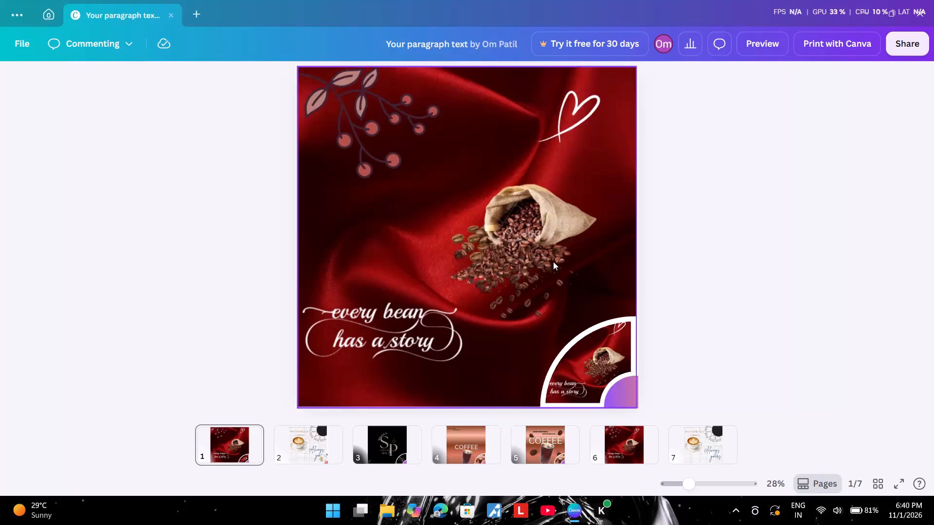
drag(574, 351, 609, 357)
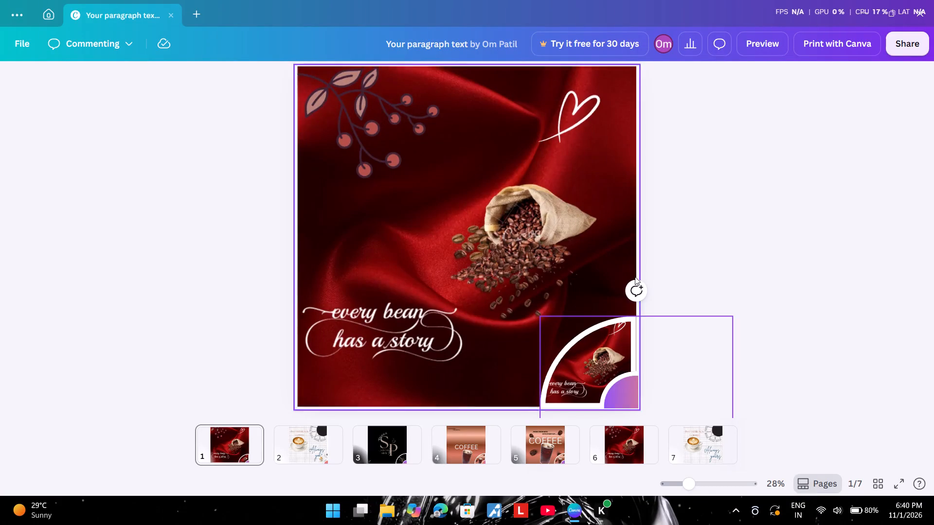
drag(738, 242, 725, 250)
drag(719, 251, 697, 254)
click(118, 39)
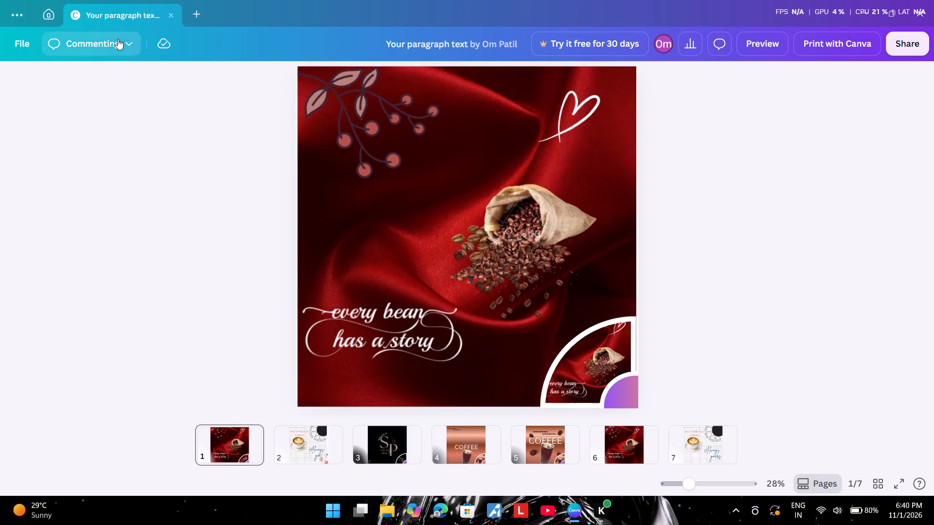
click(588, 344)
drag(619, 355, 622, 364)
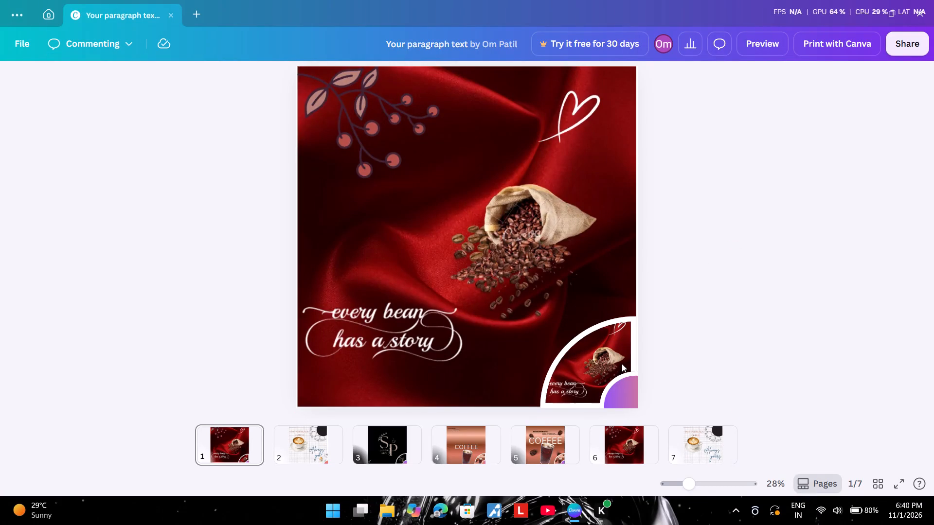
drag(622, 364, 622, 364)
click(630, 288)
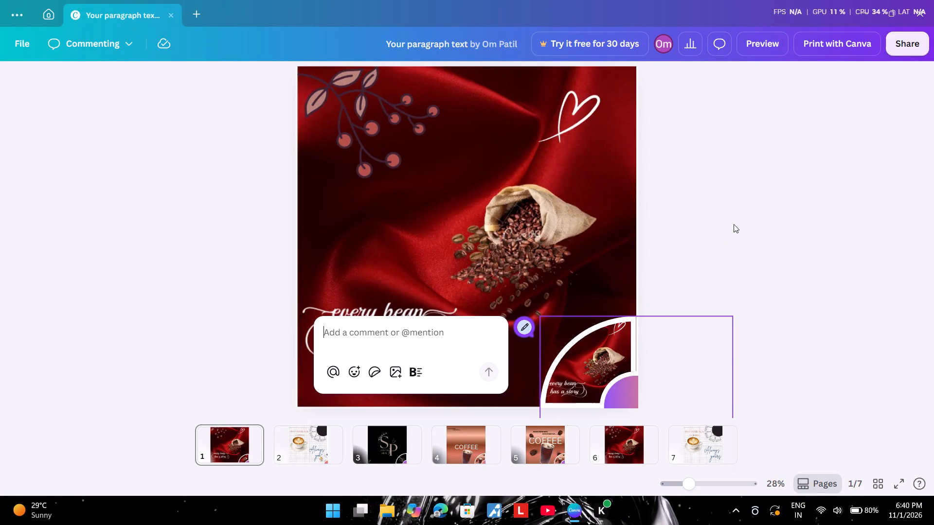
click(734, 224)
Switch the design to Viewing mode and look through pages 2 to 6.
click(123, 47)
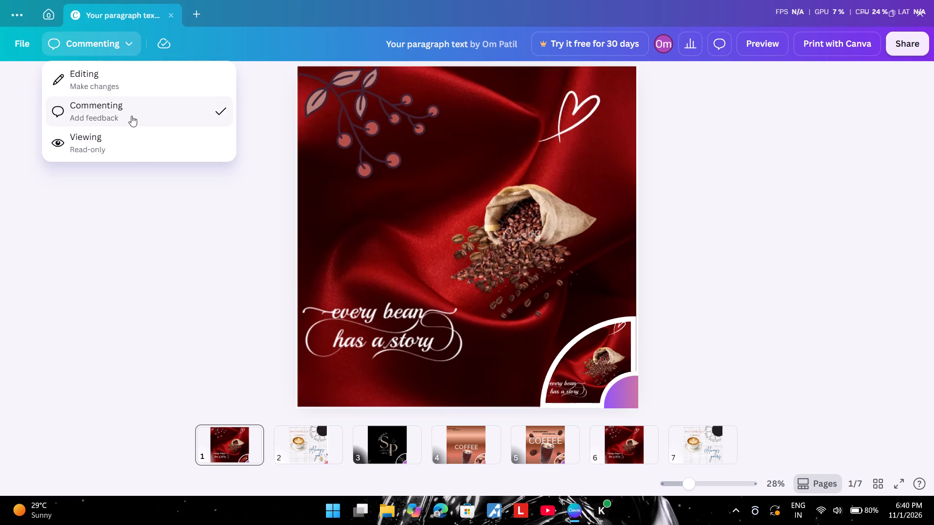
click(134, 151)
click(611, 247)
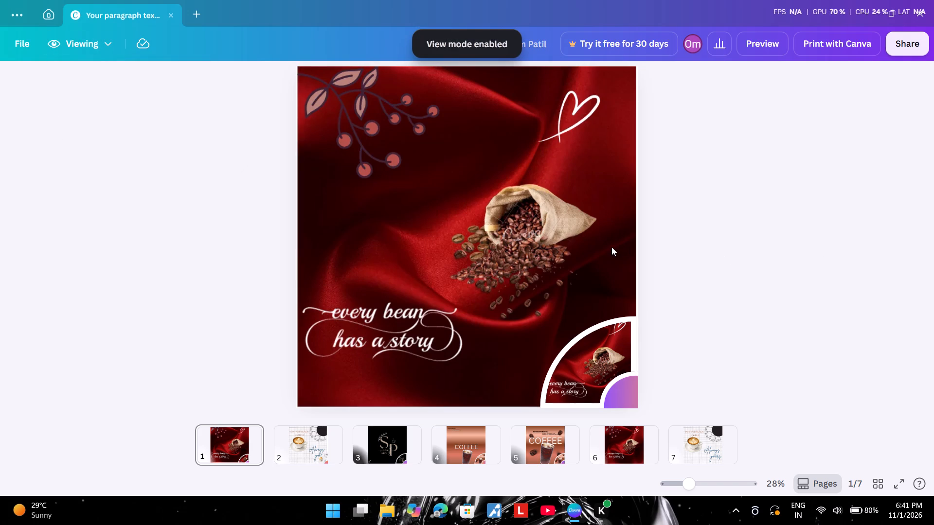
scroll(611, 247, down, 6)
click(290, 431)
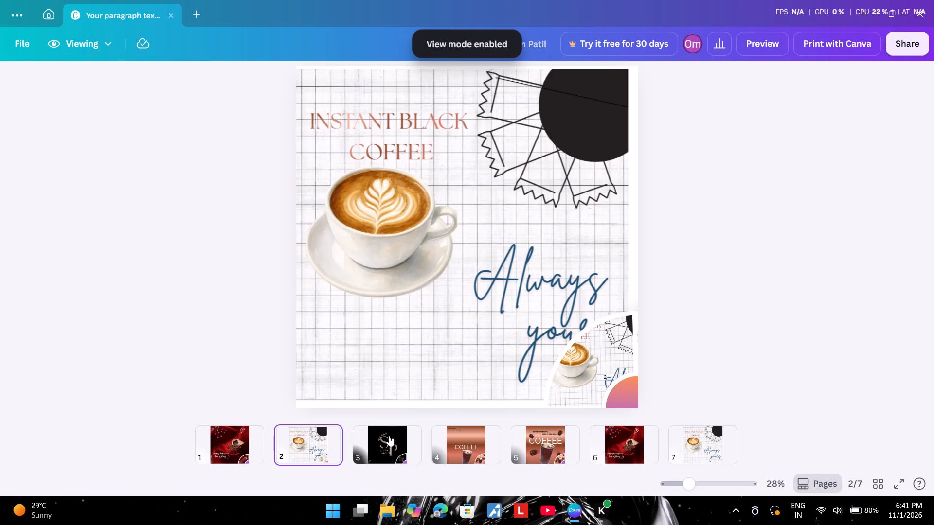
click(370, 442)
click(486, 449)
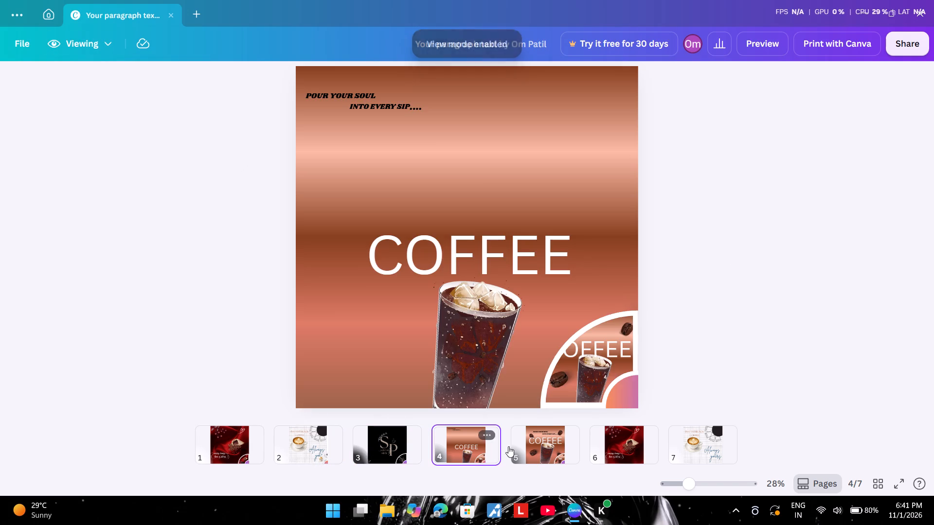
click(544, 443)
click(605, 442)
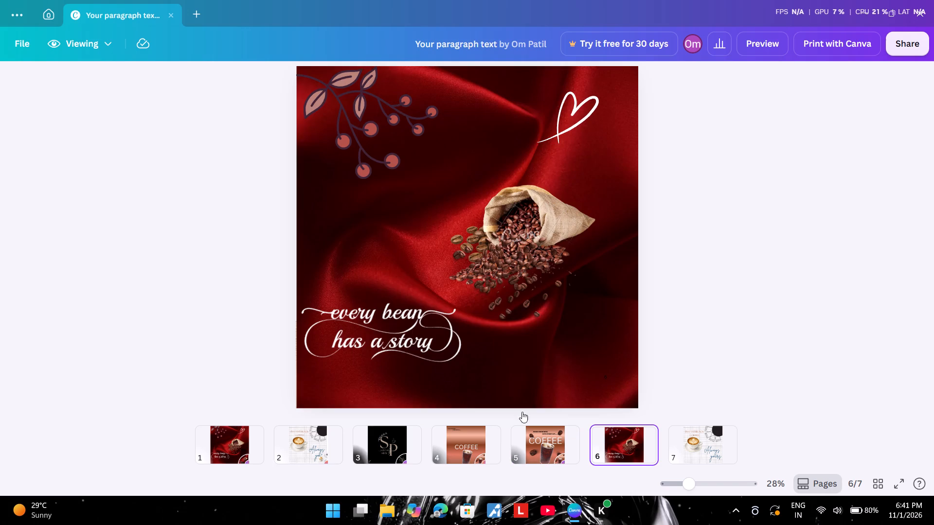
Switch the design to Editing mode with nothing selected on page 6.
click(101, 46)
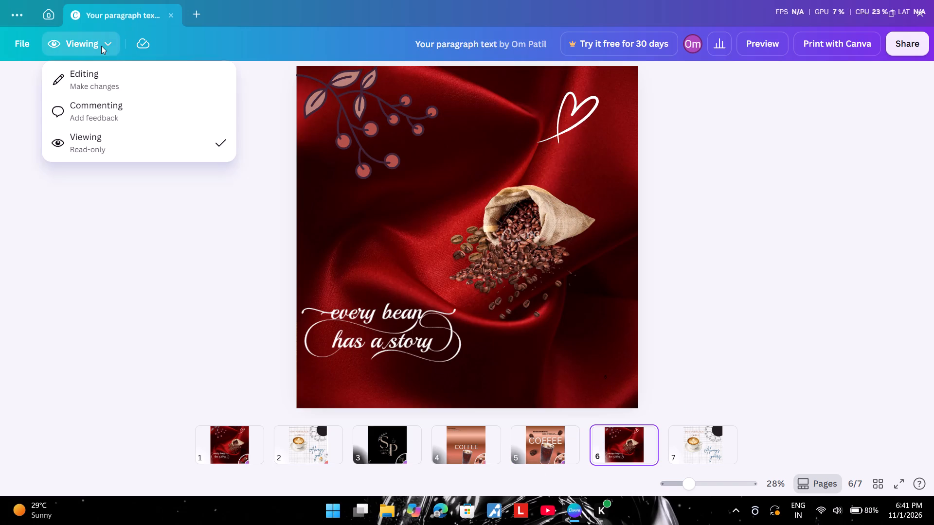
click(103, 86)
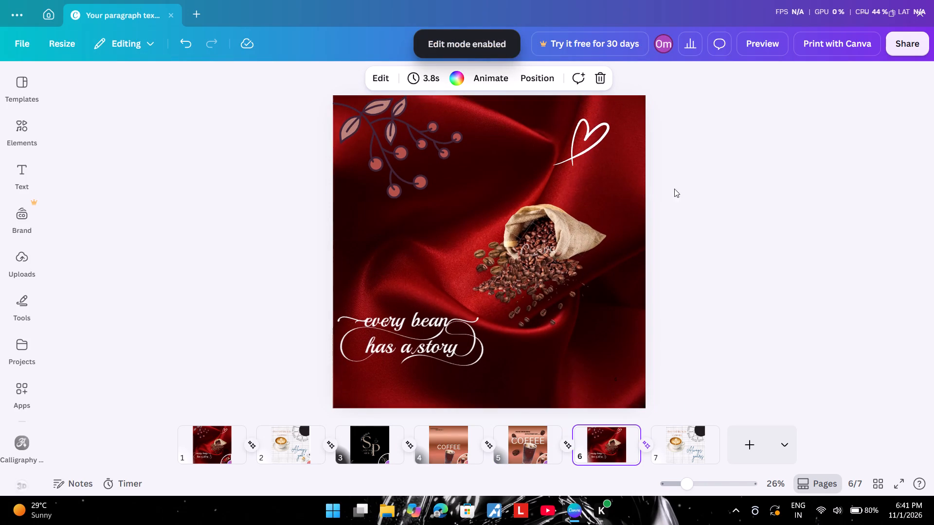
click(683, 189)
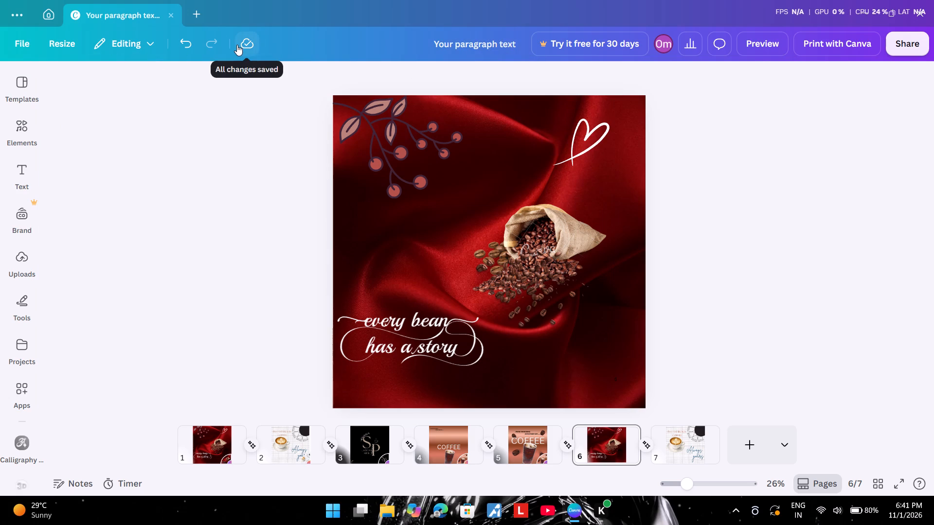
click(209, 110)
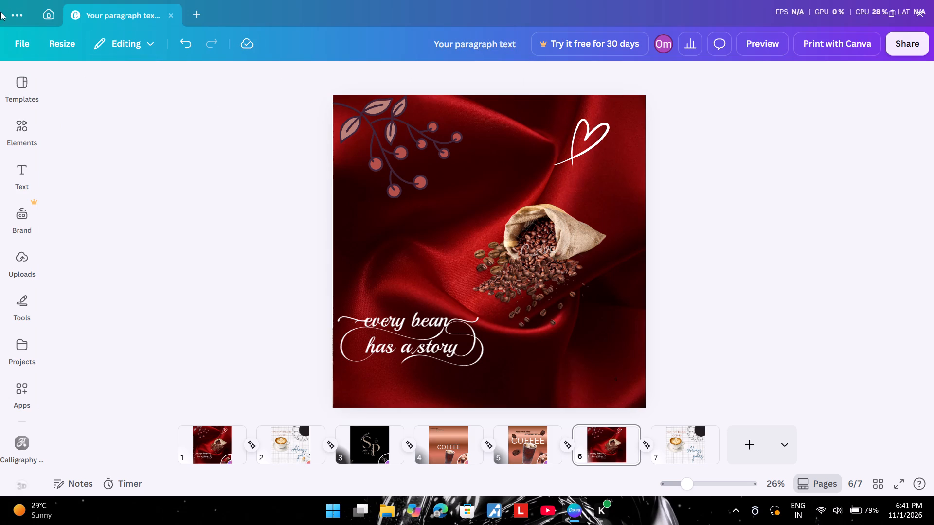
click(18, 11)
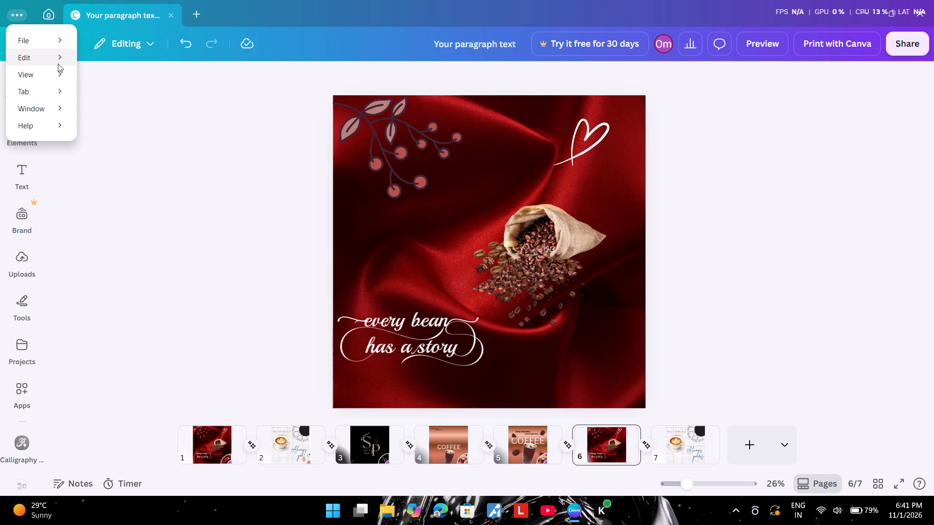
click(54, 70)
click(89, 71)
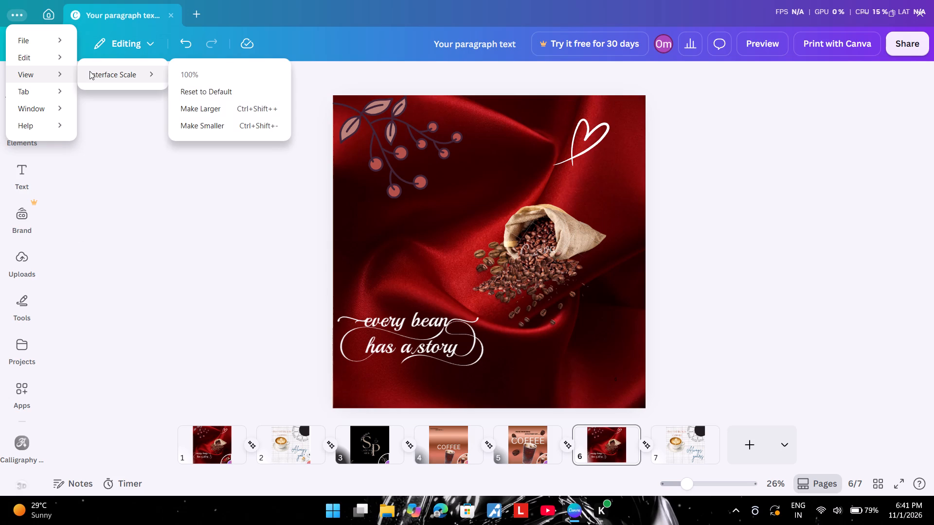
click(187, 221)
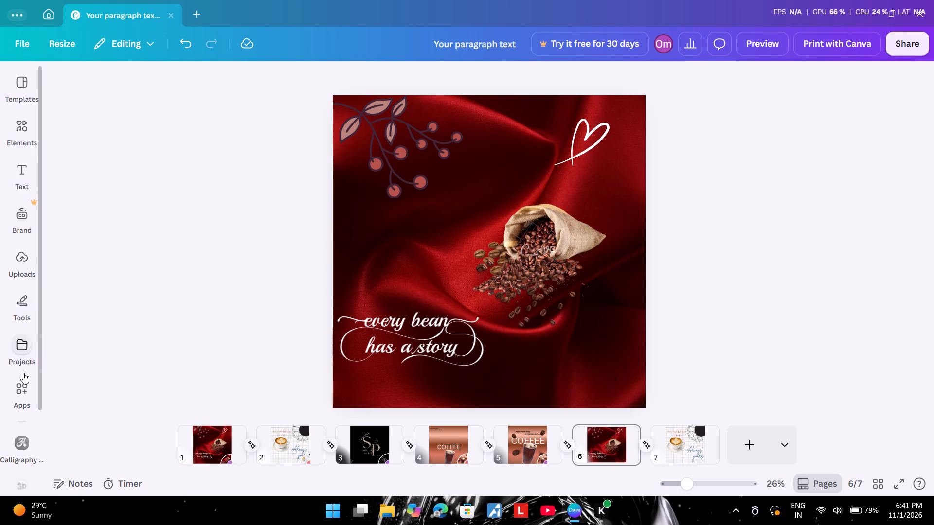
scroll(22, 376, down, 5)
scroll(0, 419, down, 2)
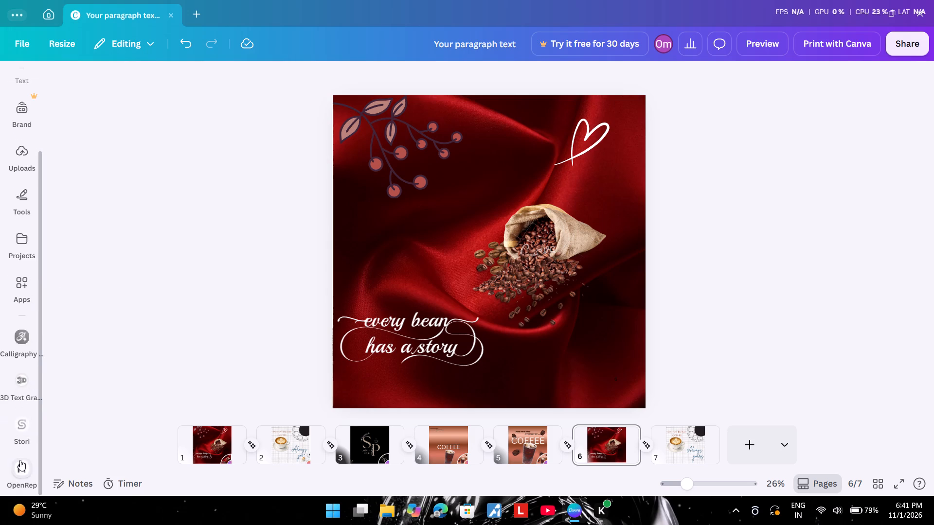
Set the timer to 1 minute and start it.
click(105, 481)
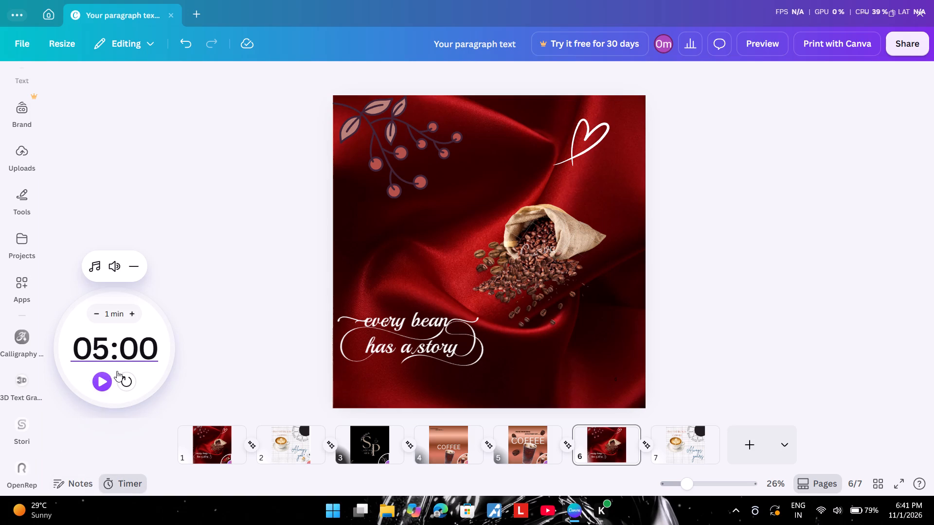
click(96, 315)
triple_click(96, 314)
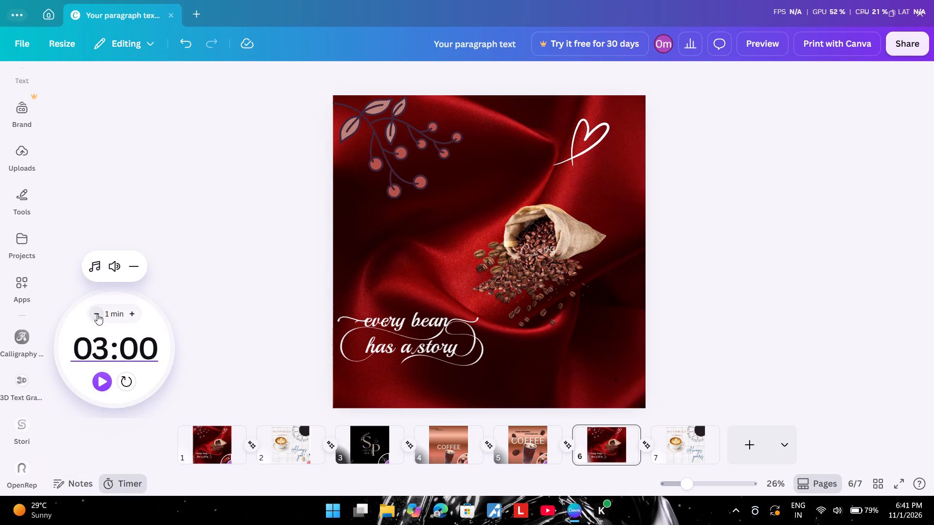
triple_click(97, 314)
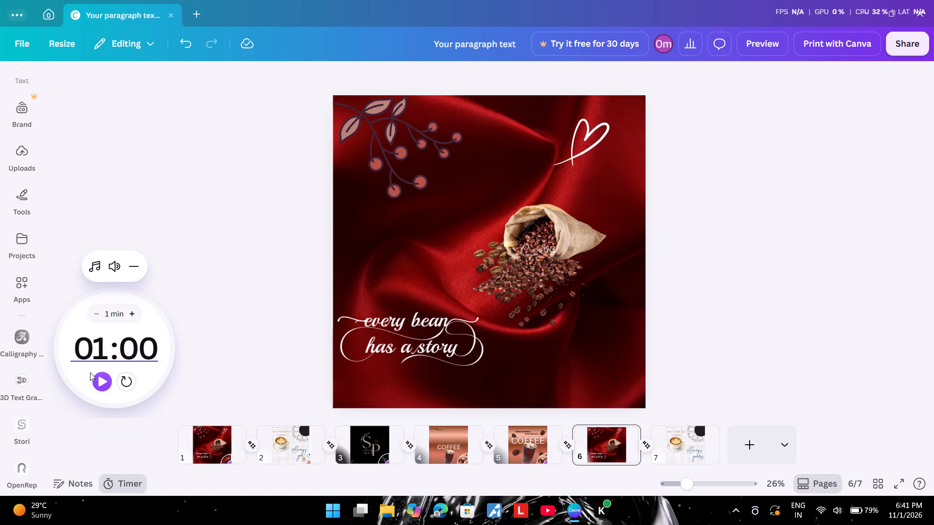
click(97, 375)
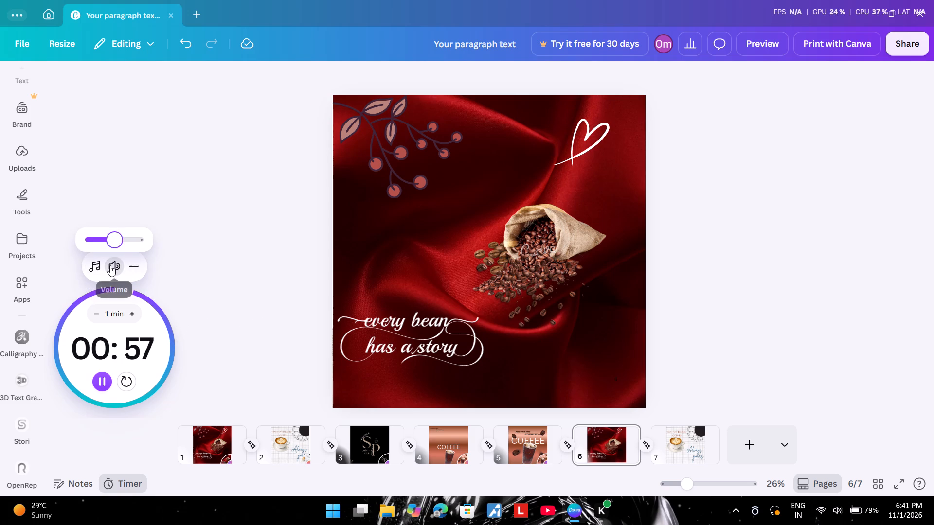
Pause the running timer and minimise it.
click(103, 382)
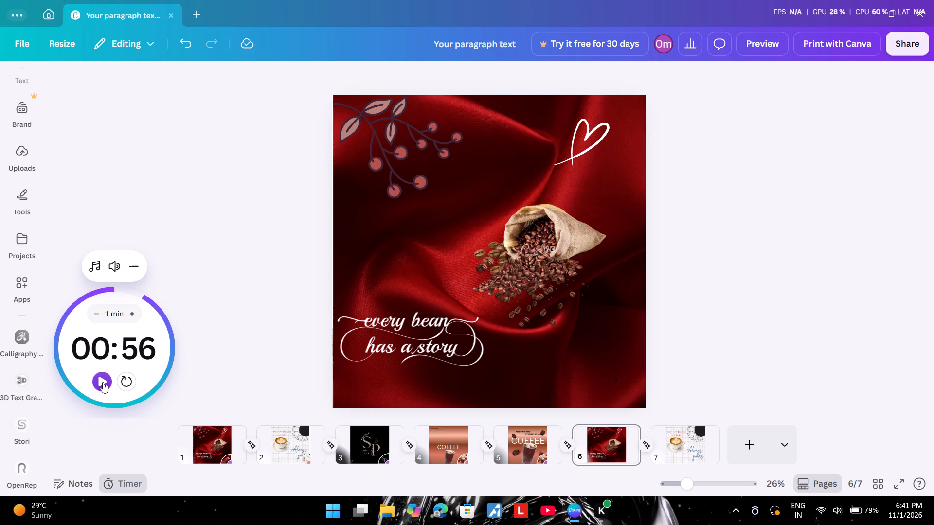
click(131, 265)
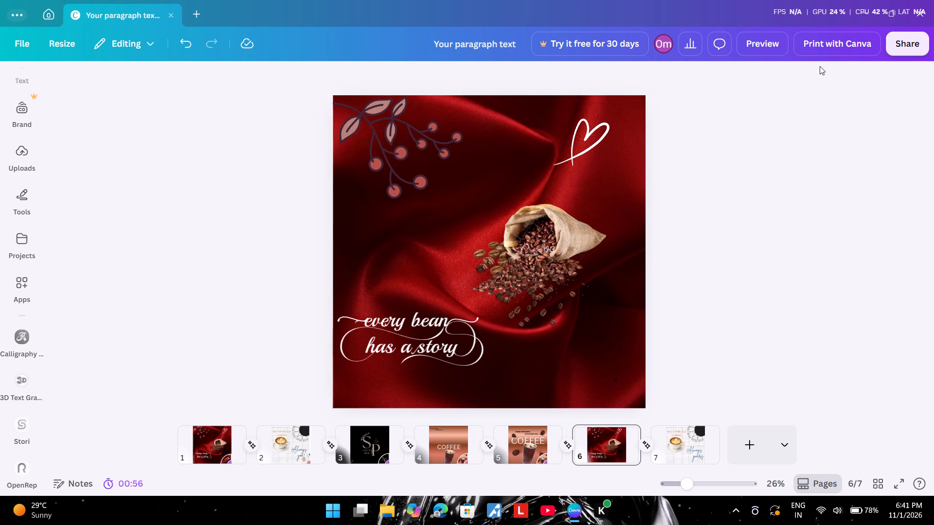
Play the full preview of the design and close it.
click(774, 46)
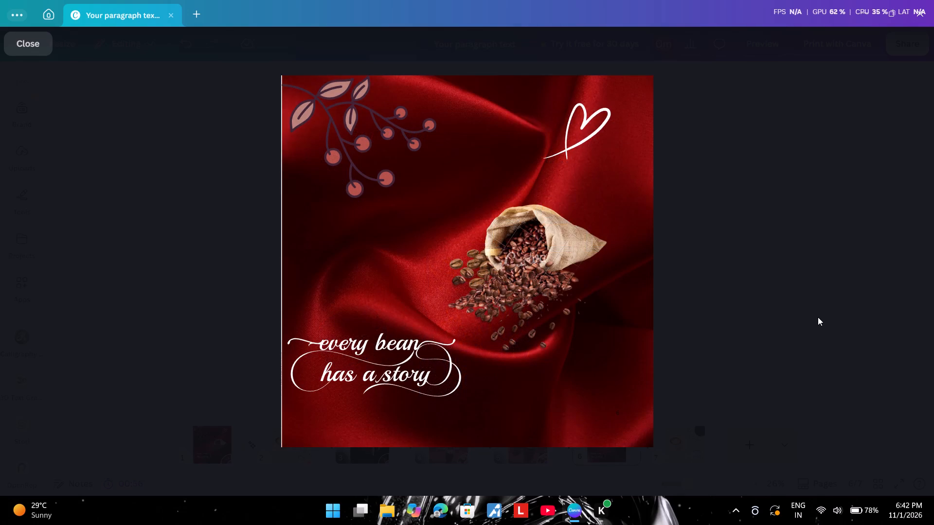
click(817, 286)
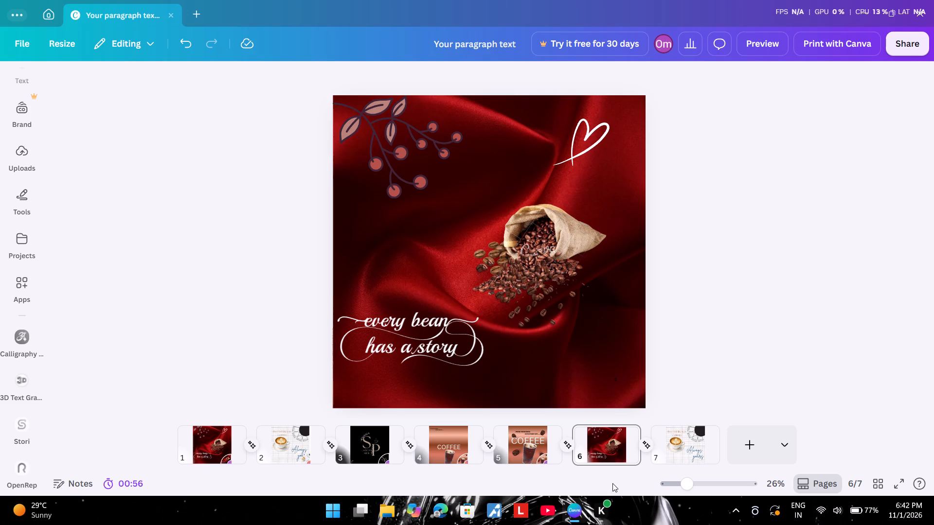
Choose the Match & Move transition between page 3, the SP logo, and page 4.
click(403, 445)
click(102, 302)
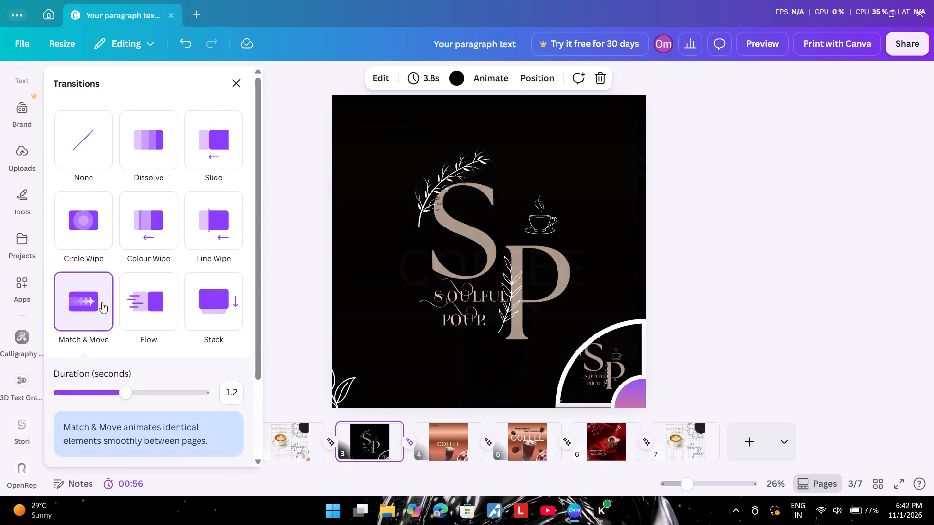
click(799, 267)
Move the black SP logo page from position 3 to position 5, directly before the red coffee bean page.
drag(369, 450, 507, 420)
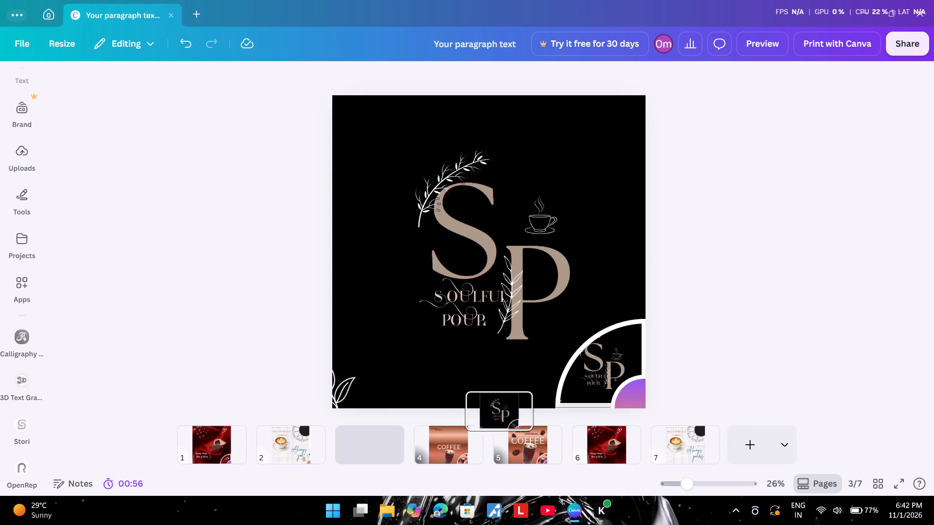
drag(507, 420, 565, 446)
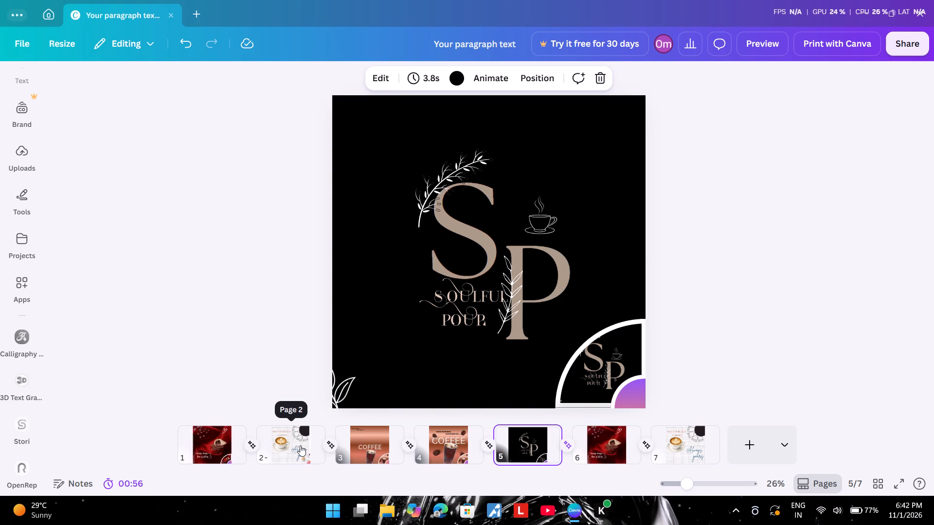
View the Instant Black Coffee page 2 and return to page 1.
scroll(300, 445, right, 3)
click(279, 435)
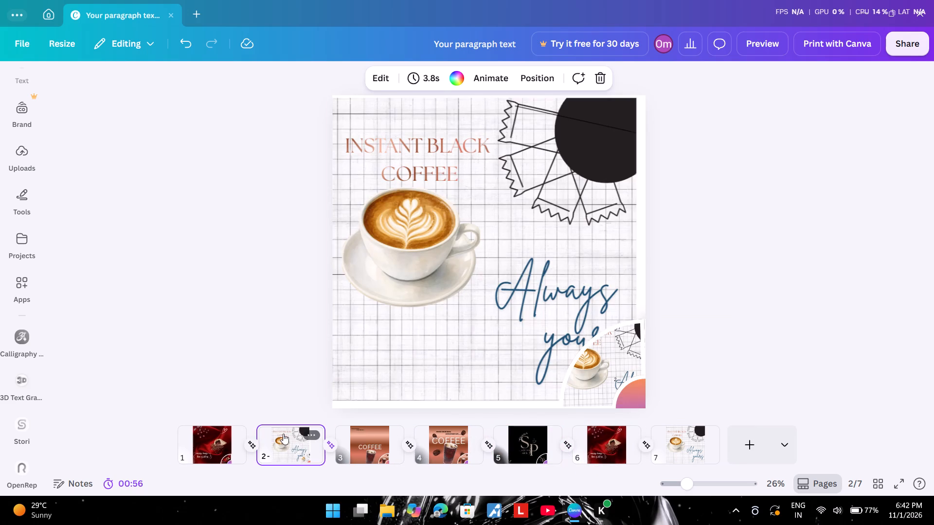
click(229, 441)
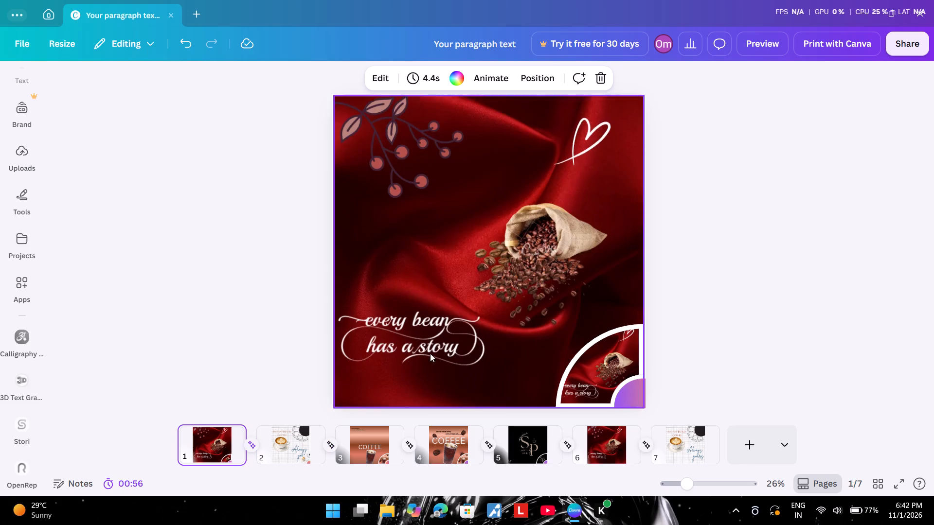
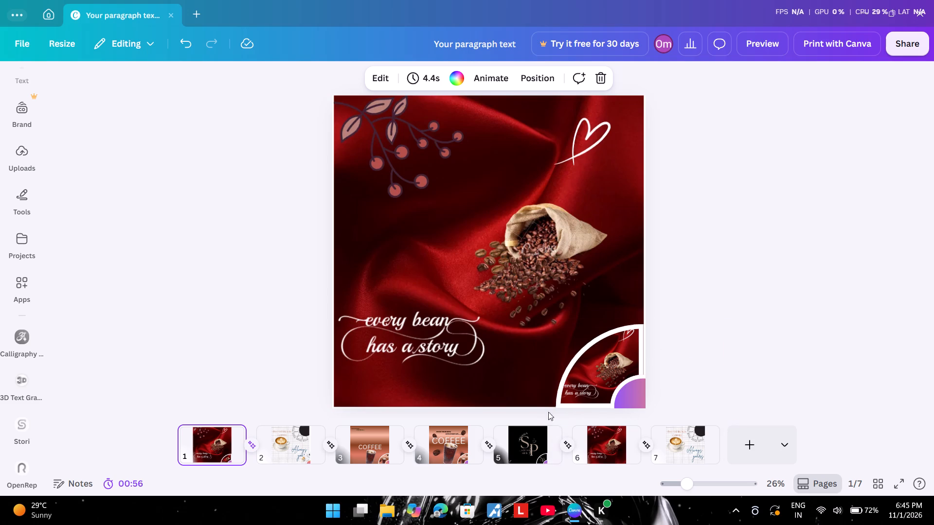
Select the overlapping circular inset elements in the bottom-right corner of the red coffee bean design on page 1.
drag(657, 384, 632, 381)
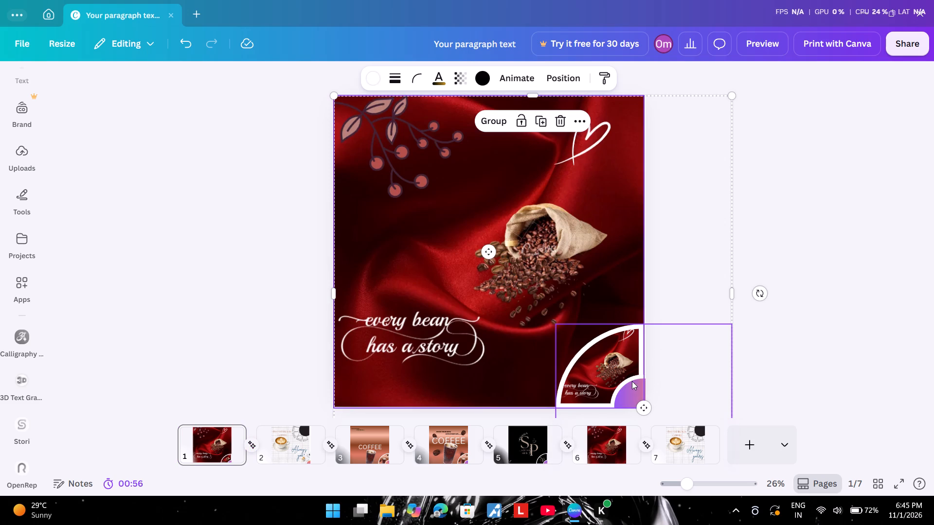
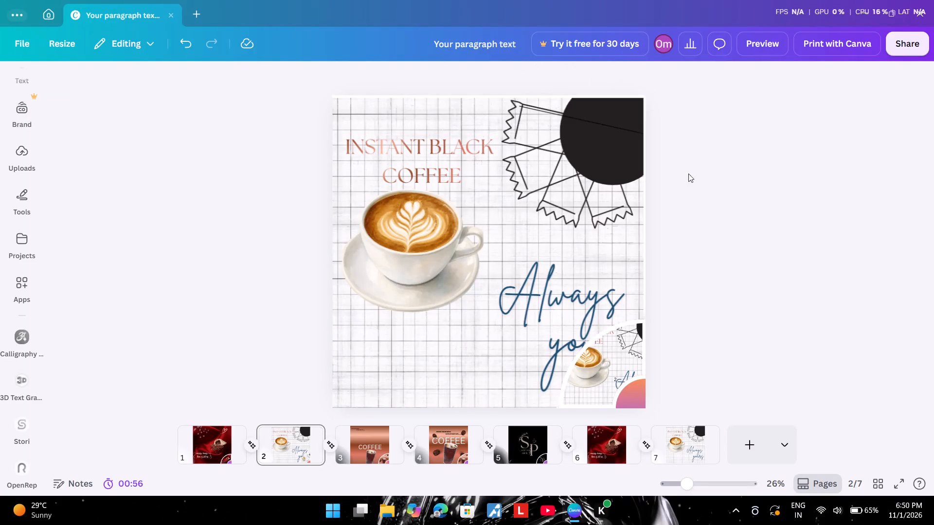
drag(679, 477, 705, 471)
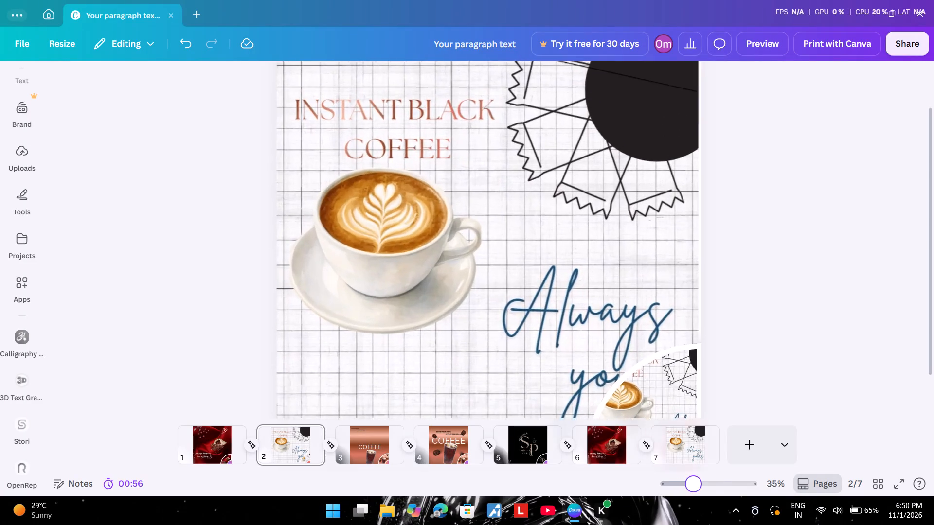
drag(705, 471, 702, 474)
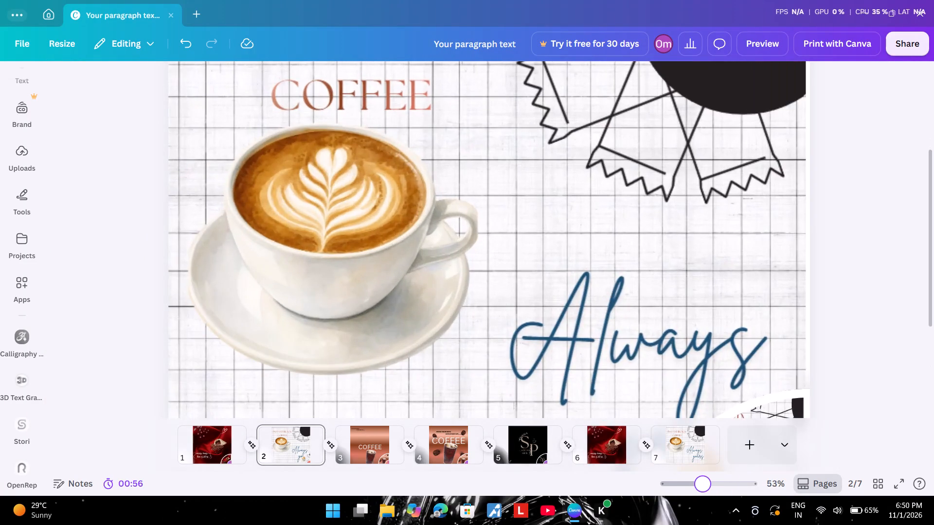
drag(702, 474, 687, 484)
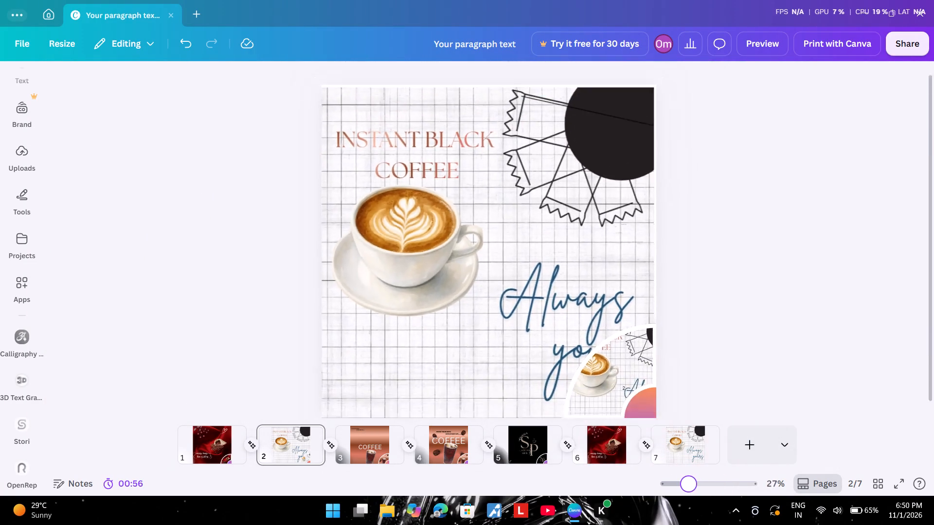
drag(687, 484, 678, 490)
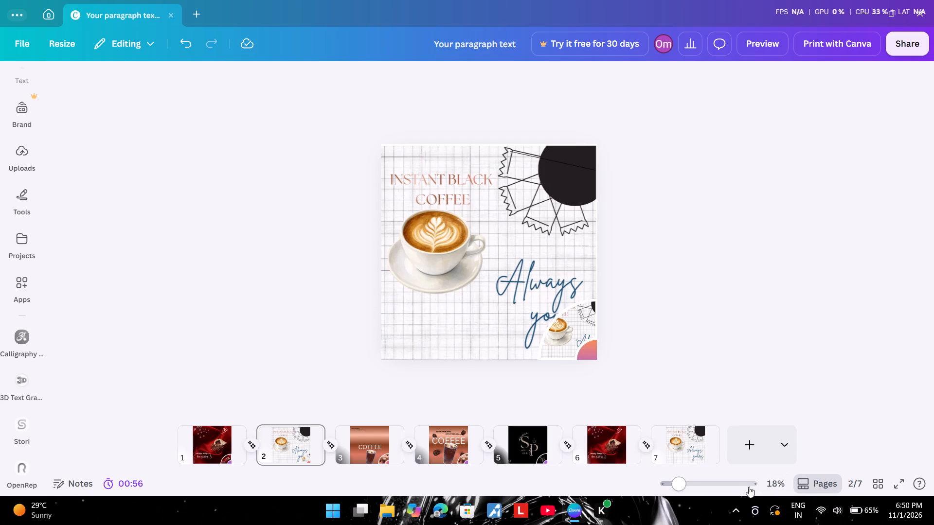
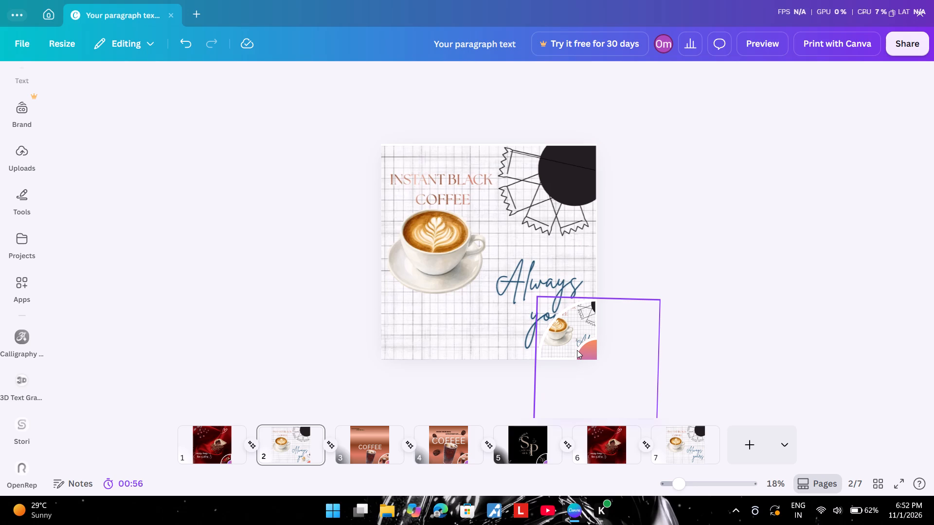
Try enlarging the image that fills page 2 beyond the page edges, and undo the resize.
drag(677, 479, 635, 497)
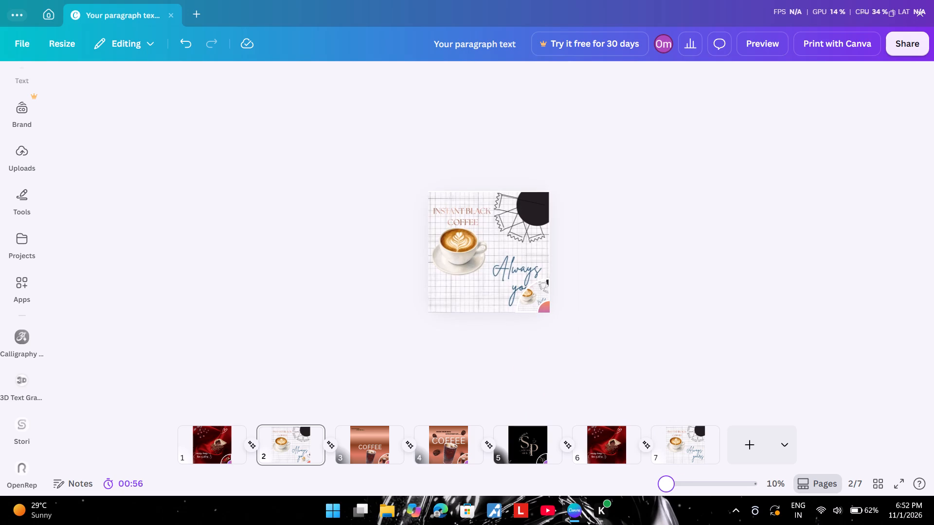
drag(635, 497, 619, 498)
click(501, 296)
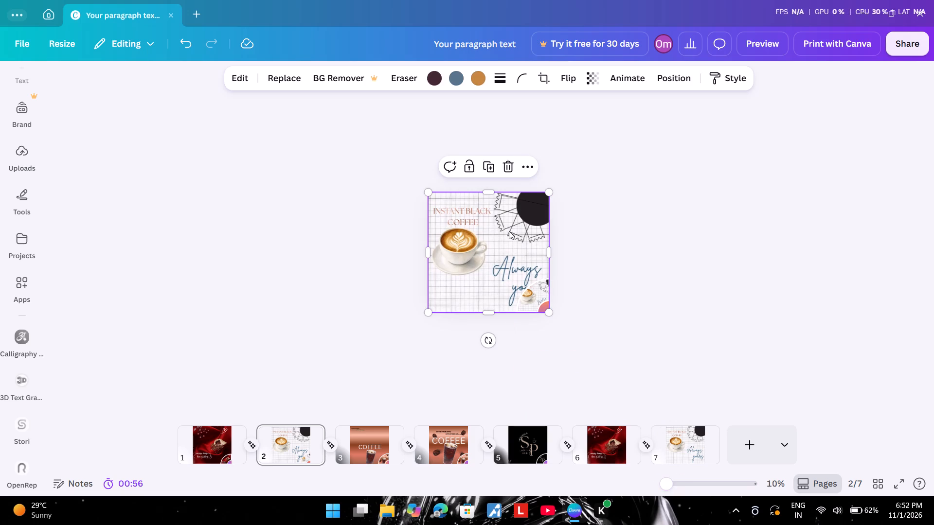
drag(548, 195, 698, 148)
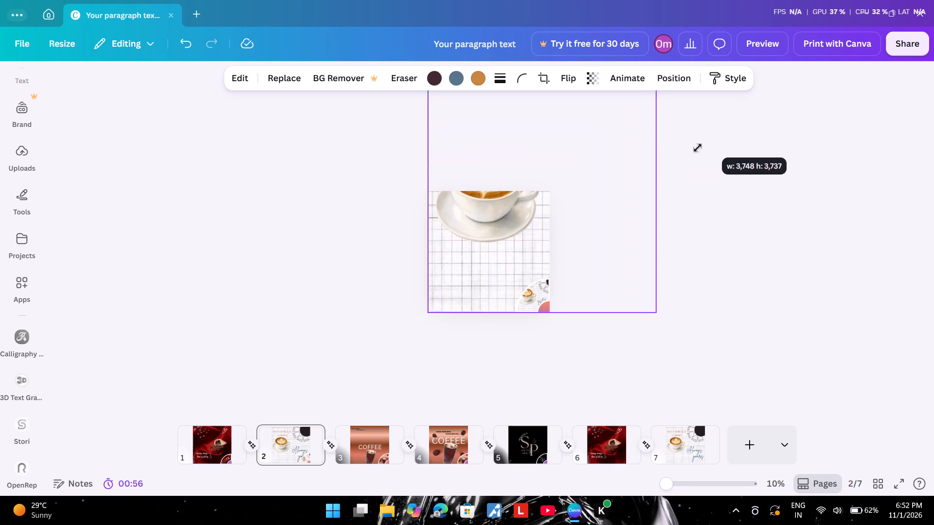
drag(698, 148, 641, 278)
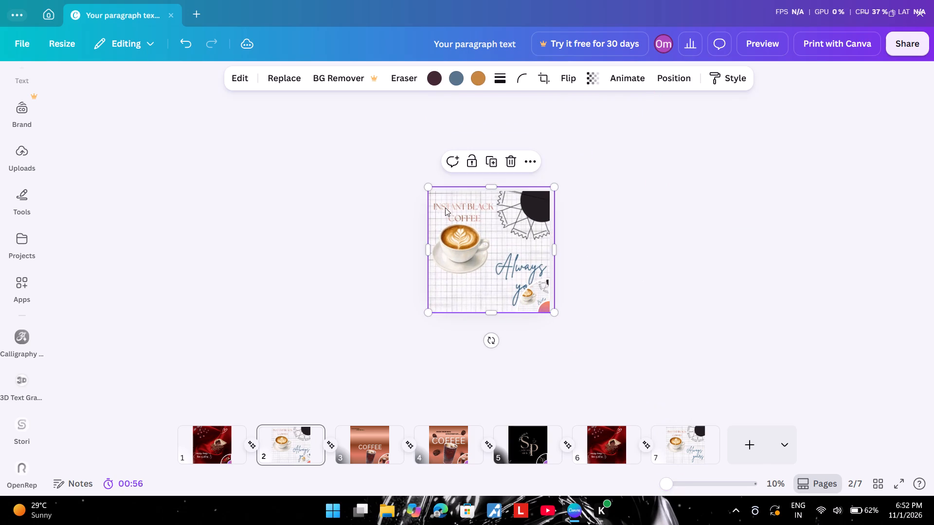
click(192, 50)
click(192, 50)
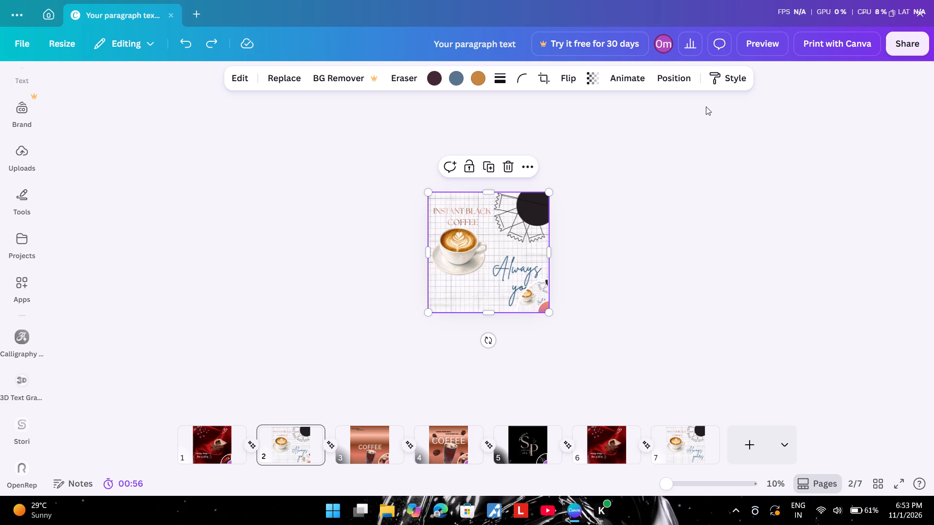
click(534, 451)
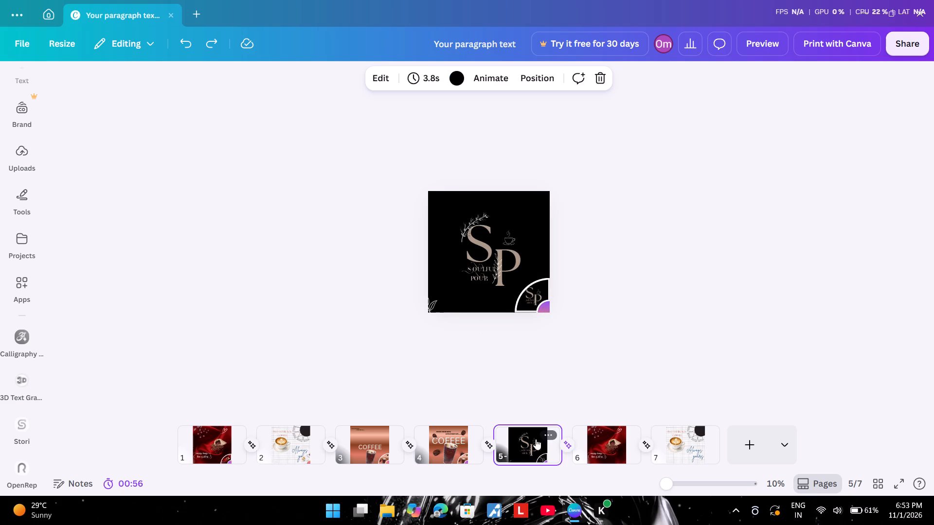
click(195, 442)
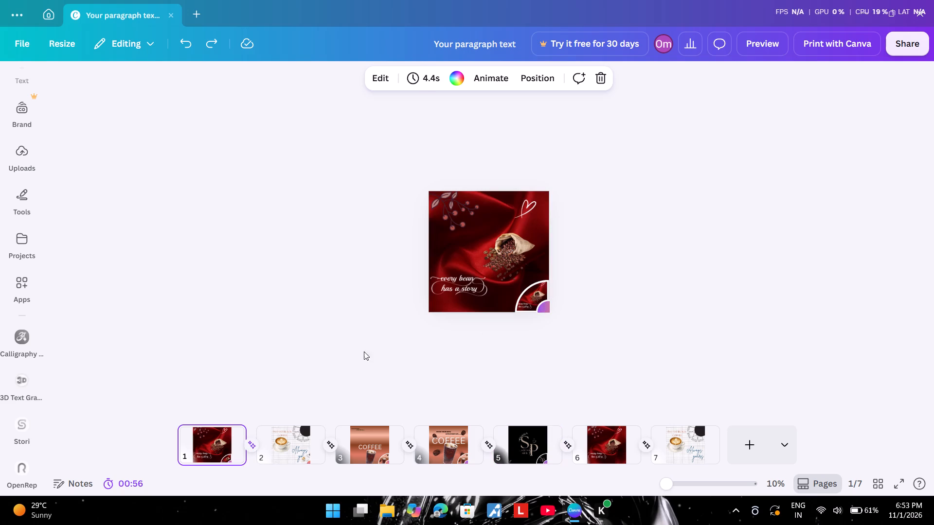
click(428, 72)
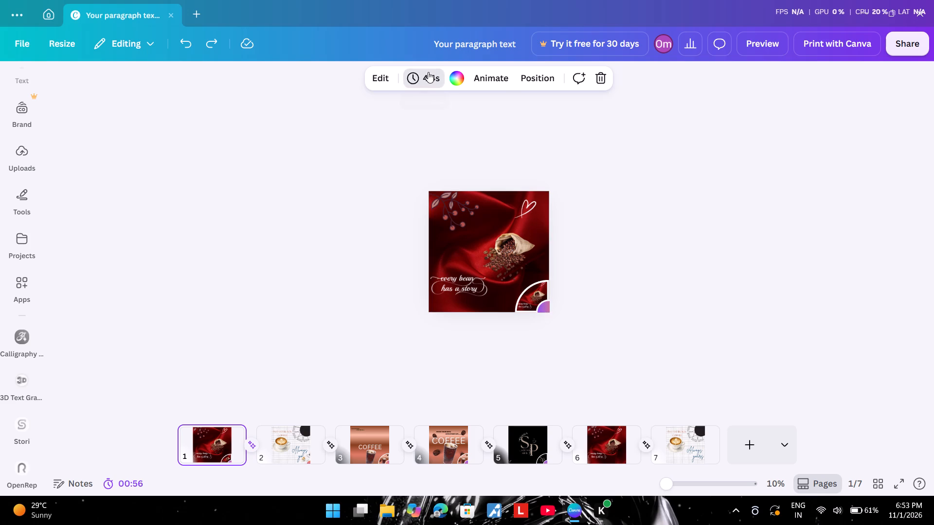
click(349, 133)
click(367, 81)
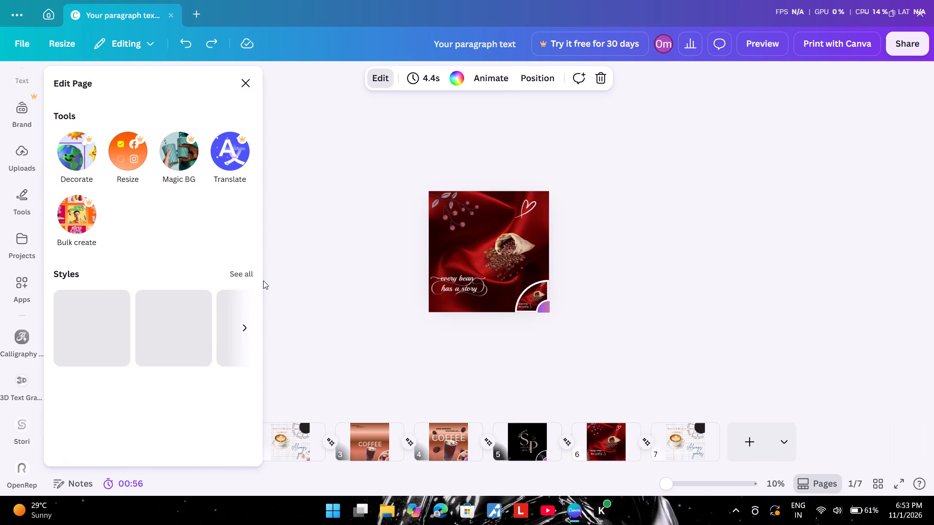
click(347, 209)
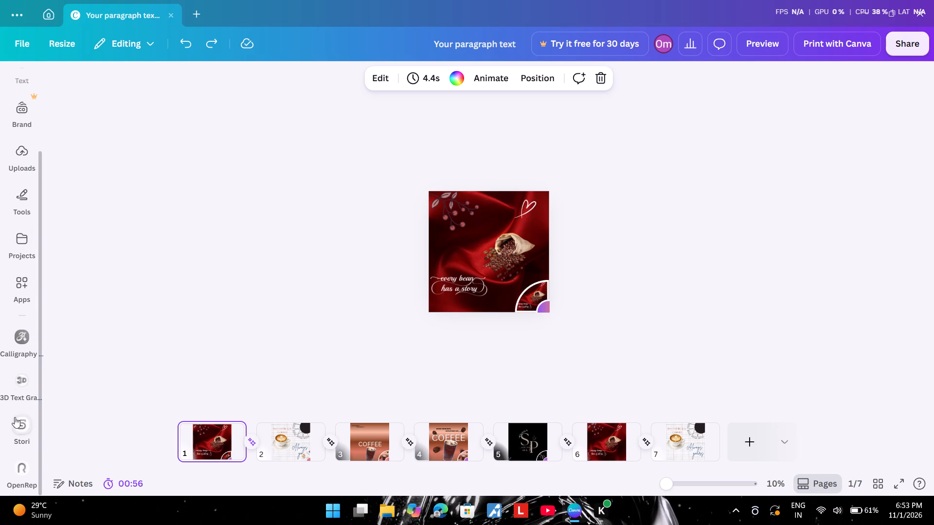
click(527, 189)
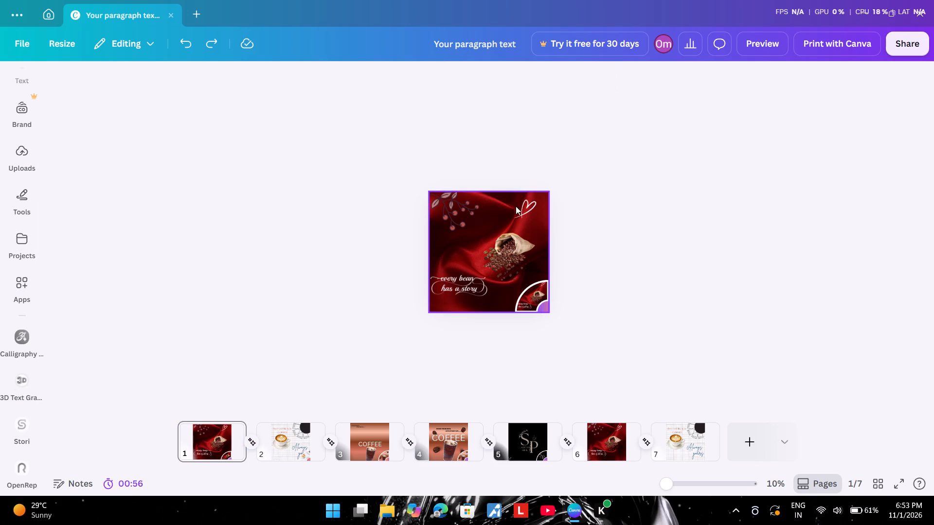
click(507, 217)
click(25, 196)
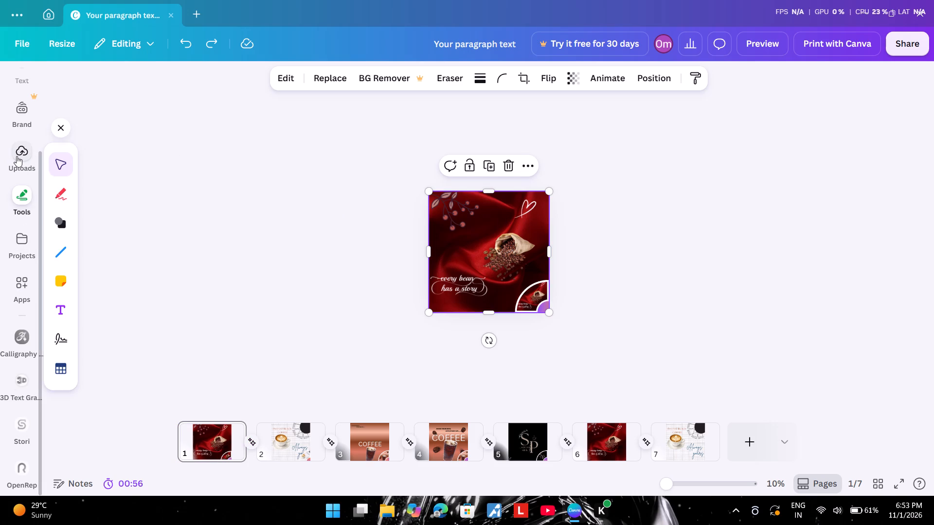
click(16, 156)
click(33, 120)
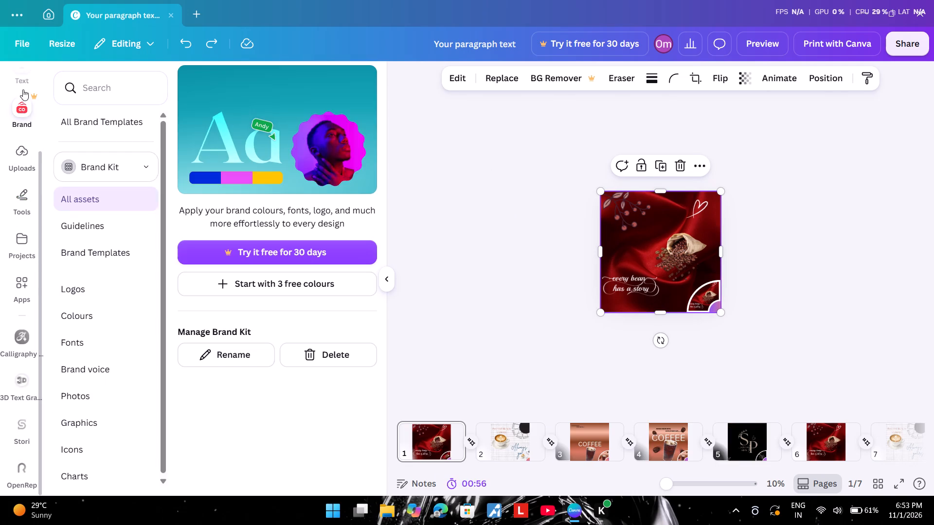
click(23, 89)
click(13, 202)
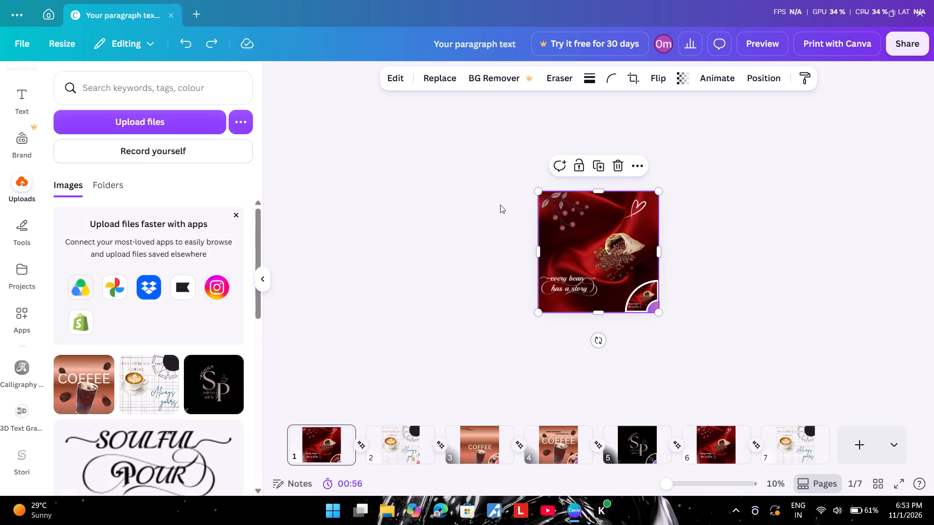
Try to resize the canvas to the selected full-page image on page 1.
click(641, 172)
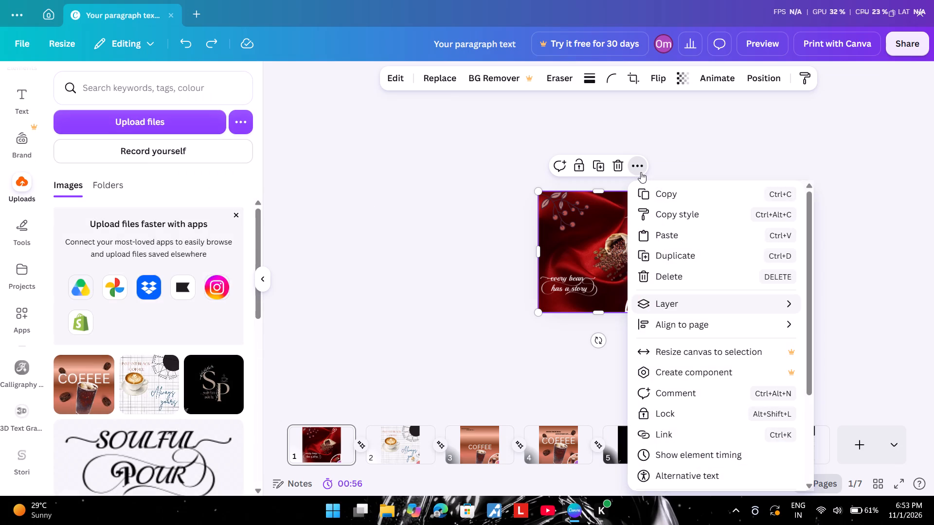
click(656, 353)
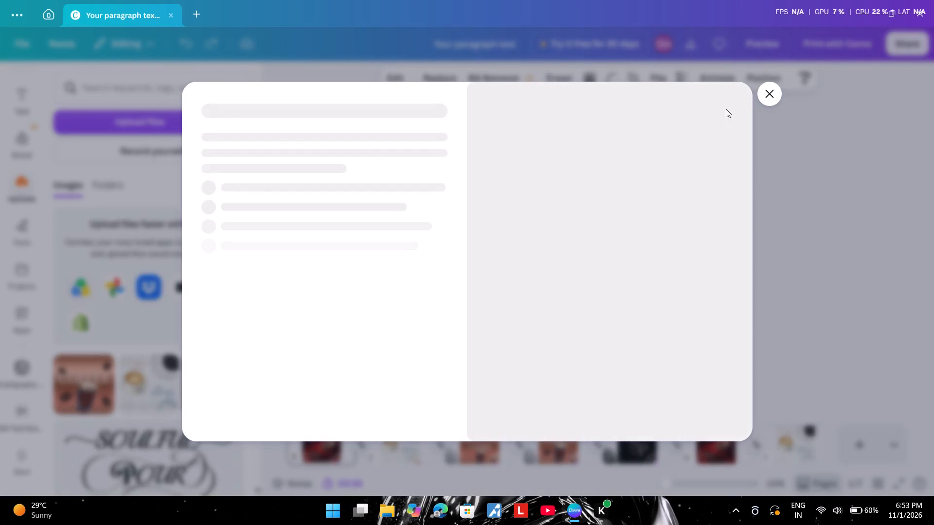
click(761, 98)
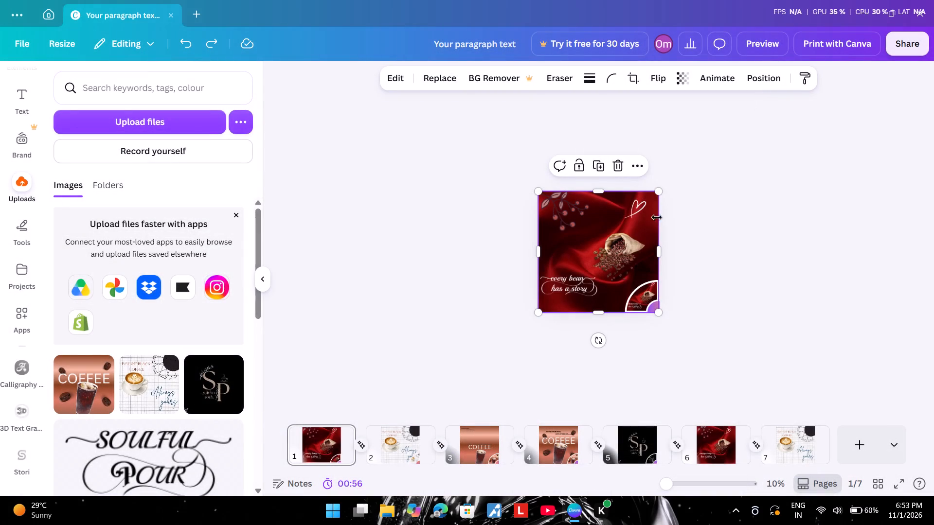
Set the selected red coffee-bean image on page 1 as the page background.
double_click(636, 163)
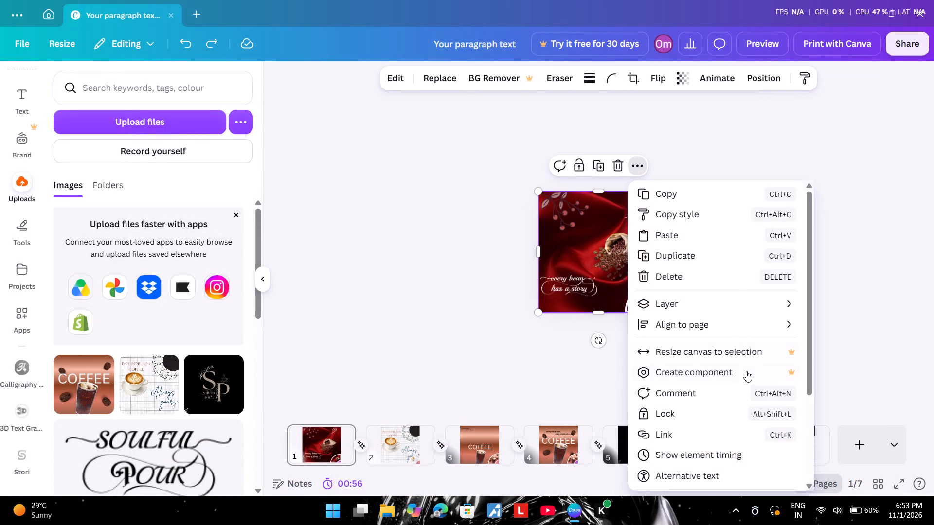
scroll(743, 404, down, 2)
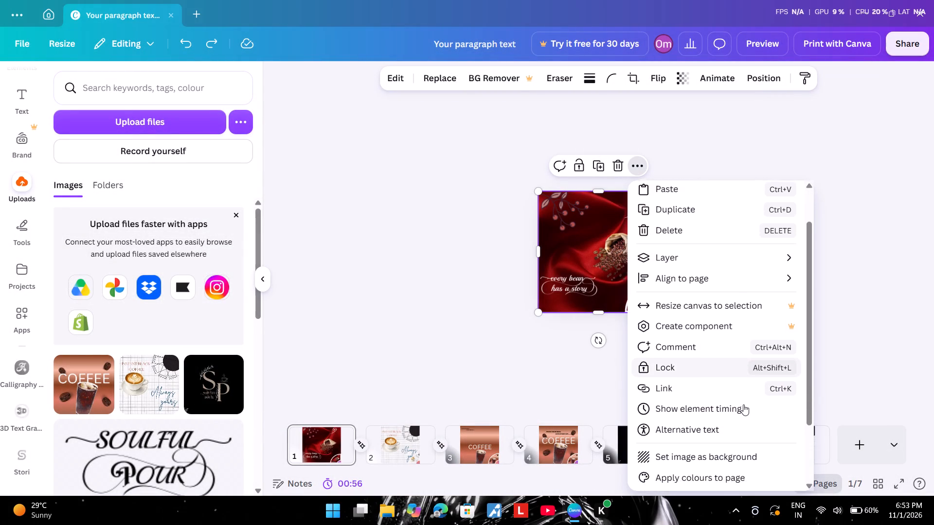
scroll(743, 404, down, 2)
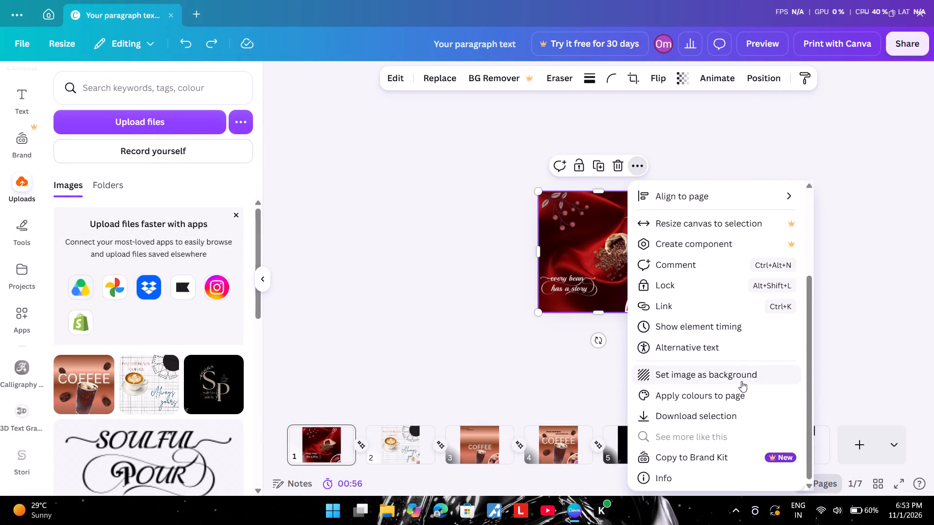
click(741, 381)
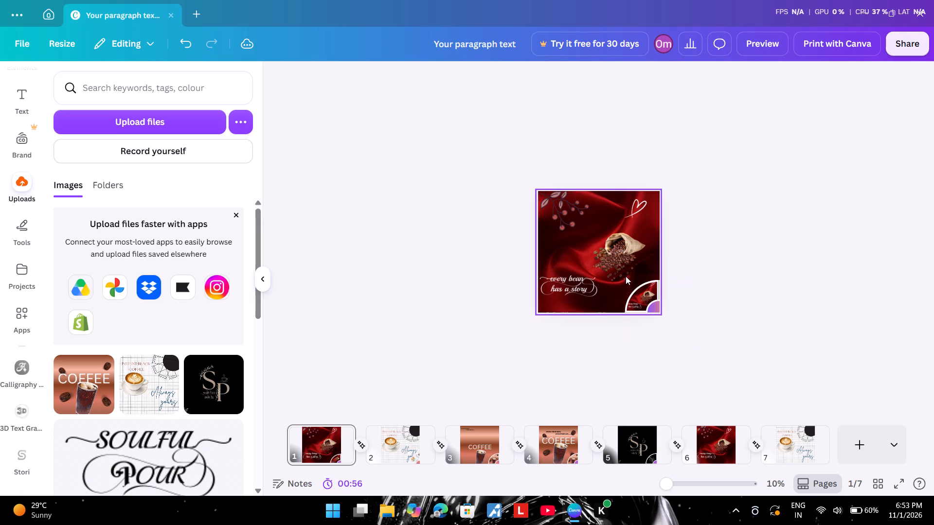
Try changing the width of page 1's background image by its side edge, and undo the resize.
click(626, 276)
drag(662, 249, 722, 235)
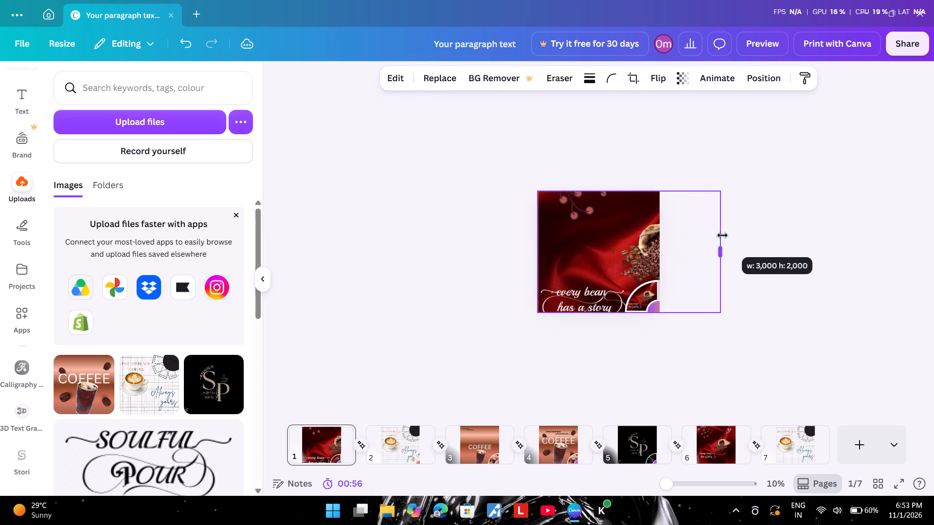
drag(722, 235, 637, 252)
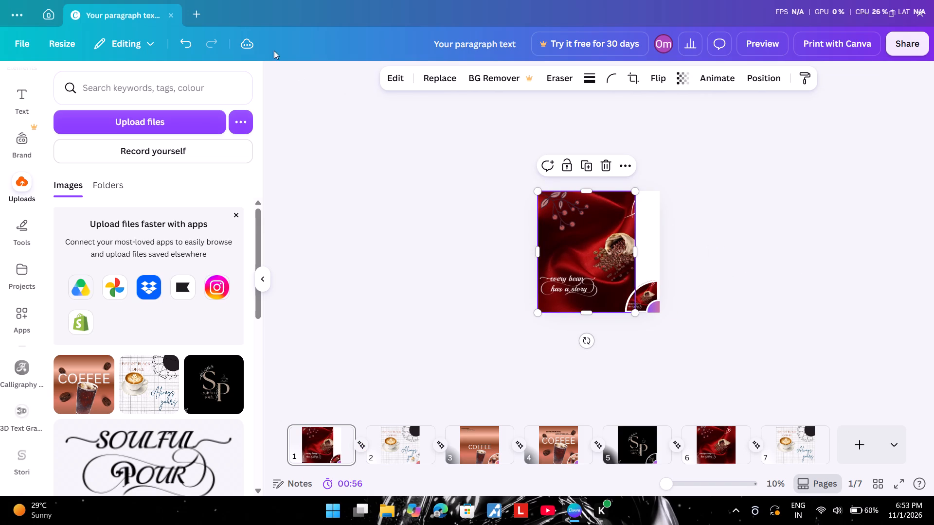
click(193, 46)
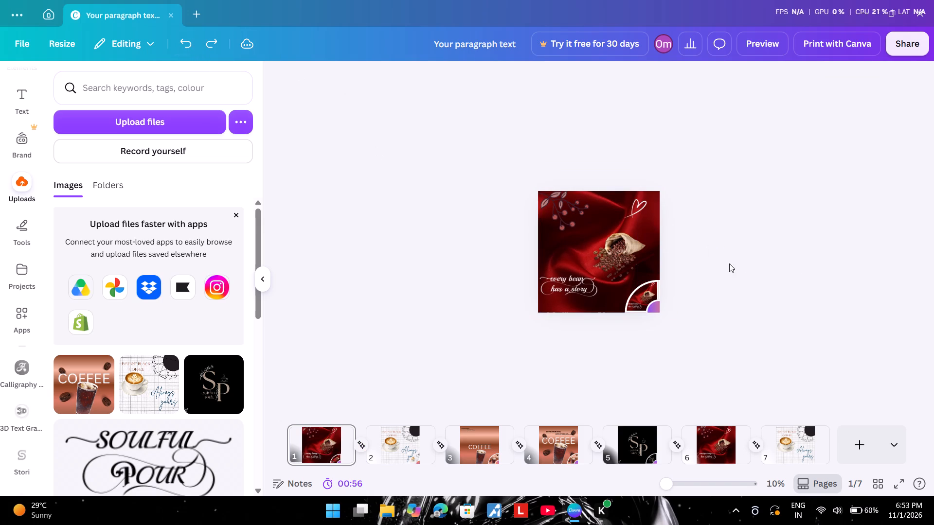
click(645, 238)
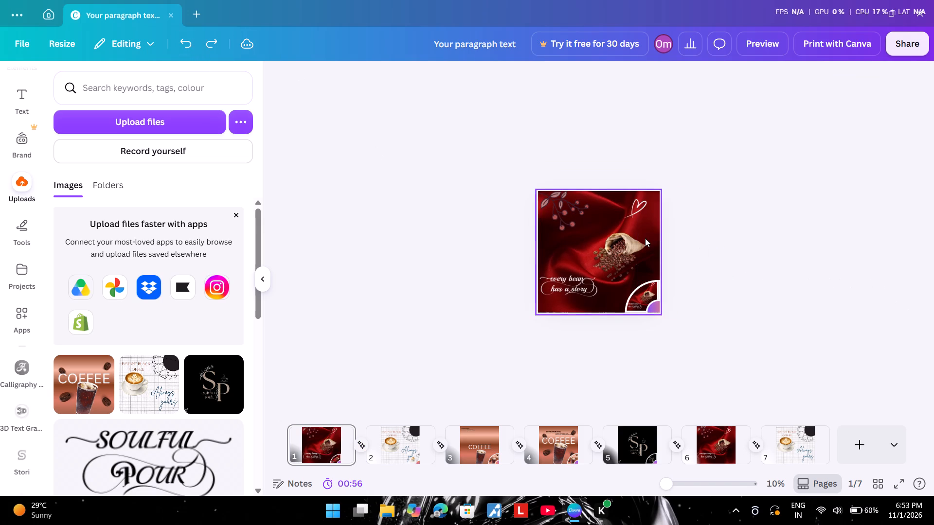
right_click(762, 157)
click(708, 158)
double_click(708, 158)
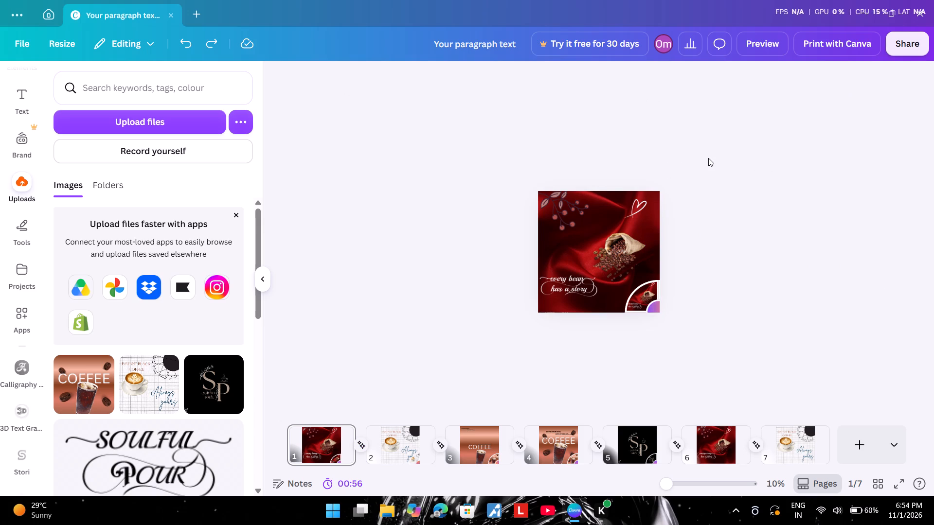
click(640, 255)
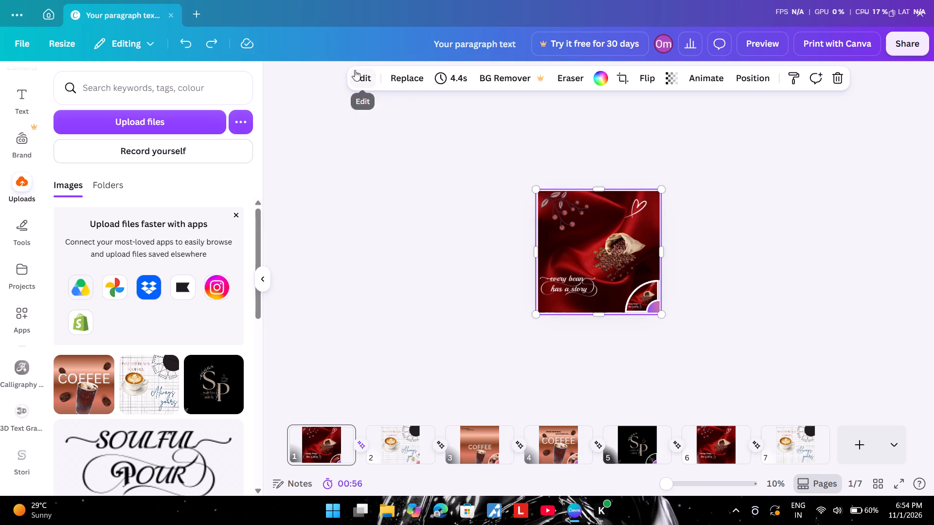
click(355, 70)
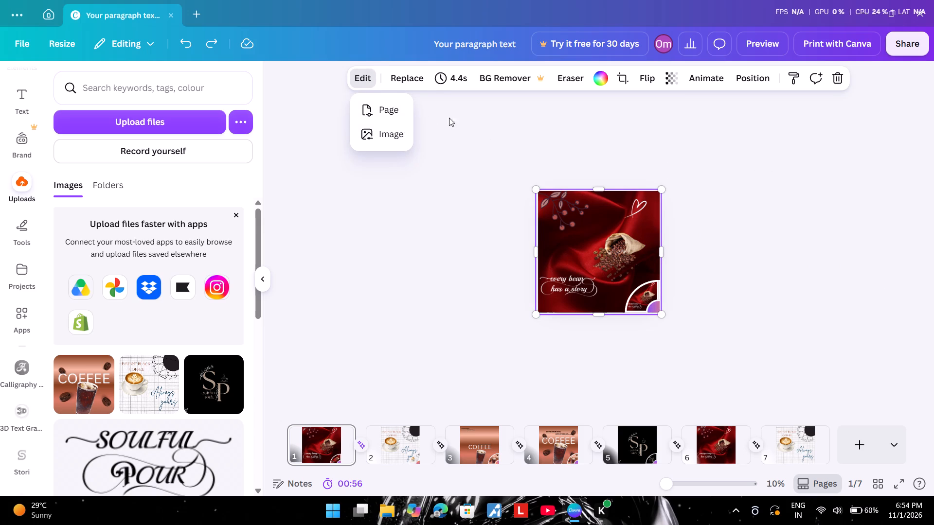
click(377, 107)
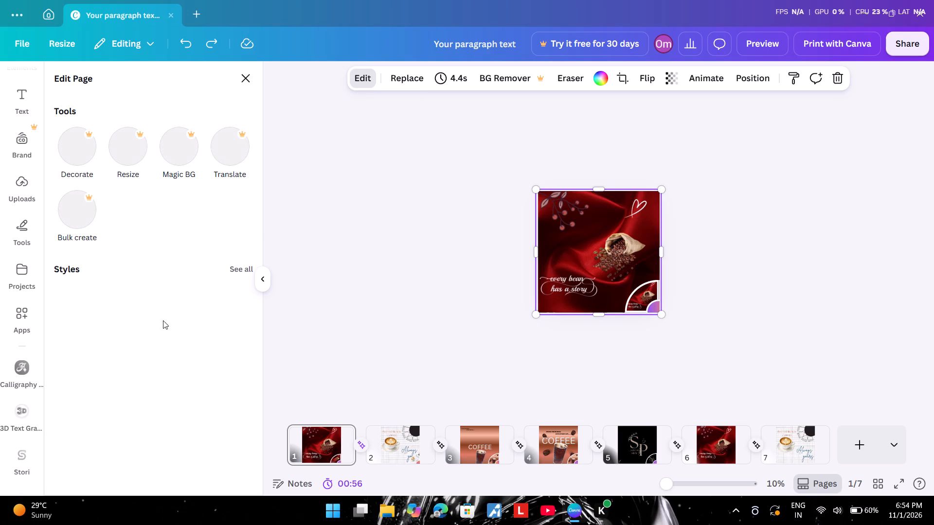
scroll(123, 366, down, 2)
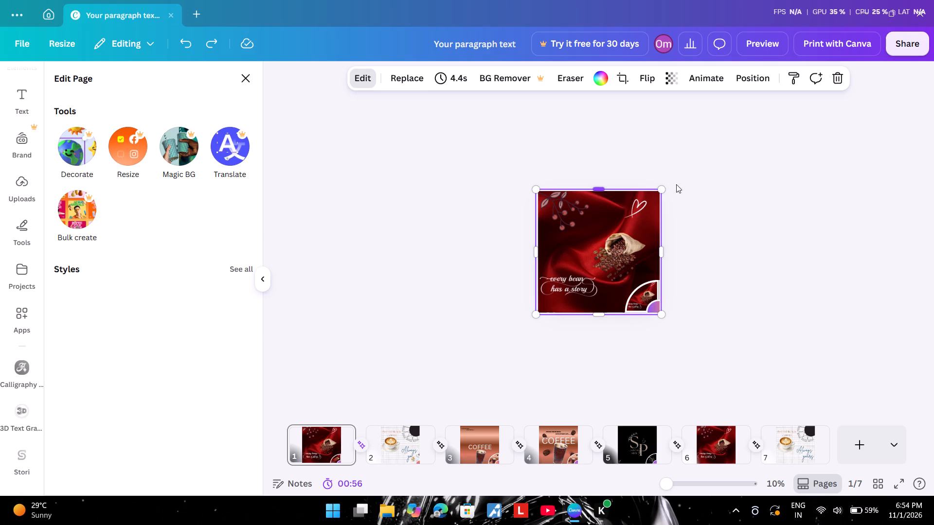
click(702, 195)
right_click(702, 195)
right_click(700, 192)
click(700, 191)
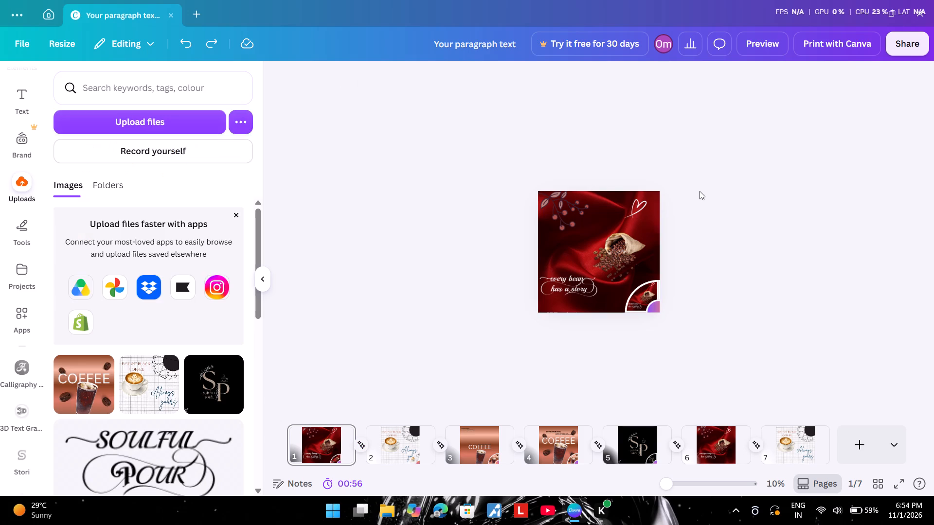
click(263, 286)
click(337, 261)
Expand page 1 into a whiteboard.
click(461, 240)
right_click(463, 239)
click(463, 239)
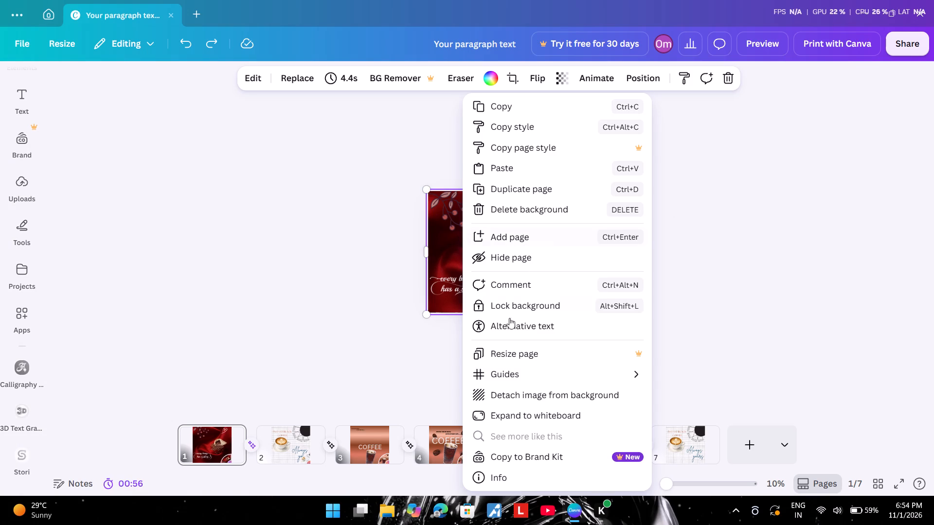
click(612, 410)
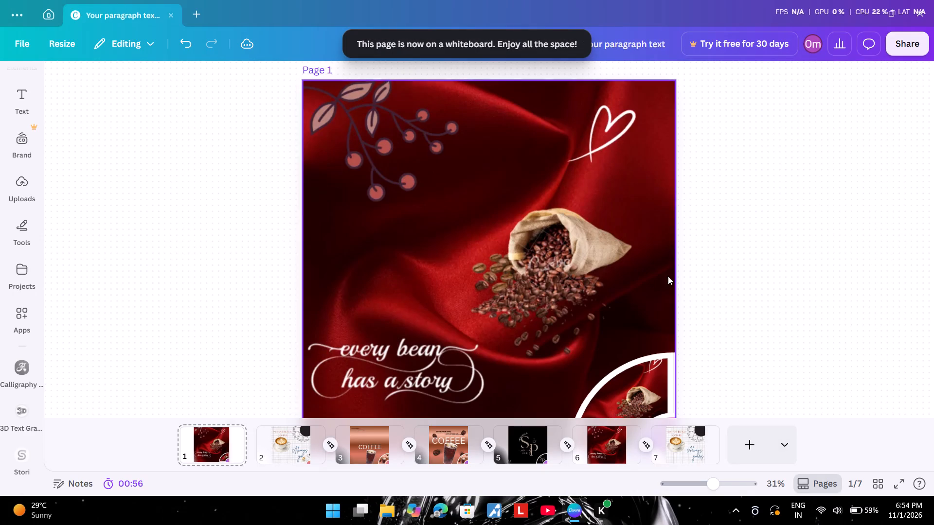
scroll(684, 307, down, 8)
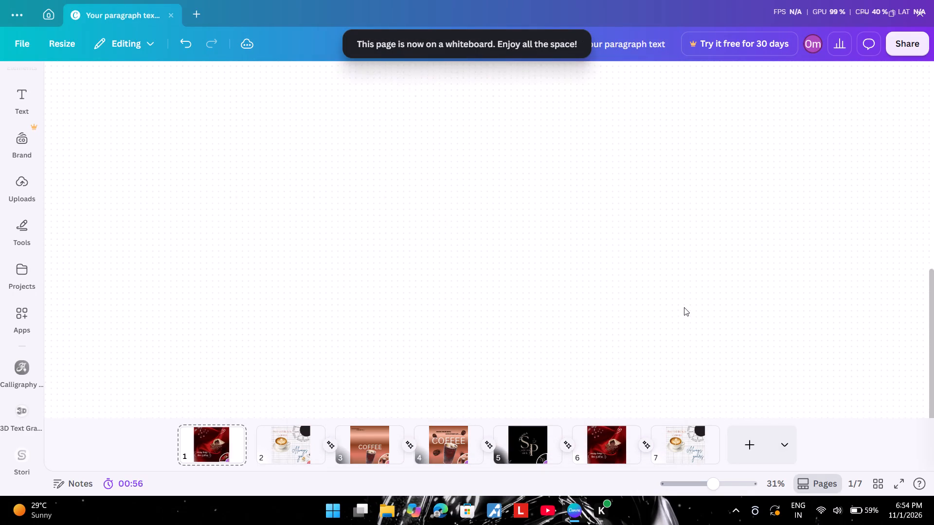
Widen the page 1 frame on the whiteboard from both side edges to more than 4,100, keeping its height.
scroll(684, 307, down, 1)
scroll(684, 307, up, 8)
scroll(684, 307, down, 7)
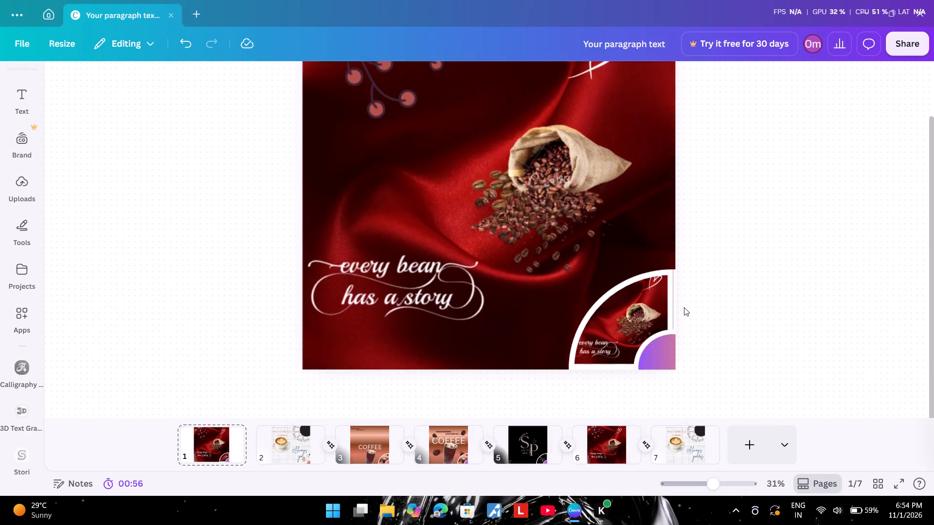
click(694, 242)
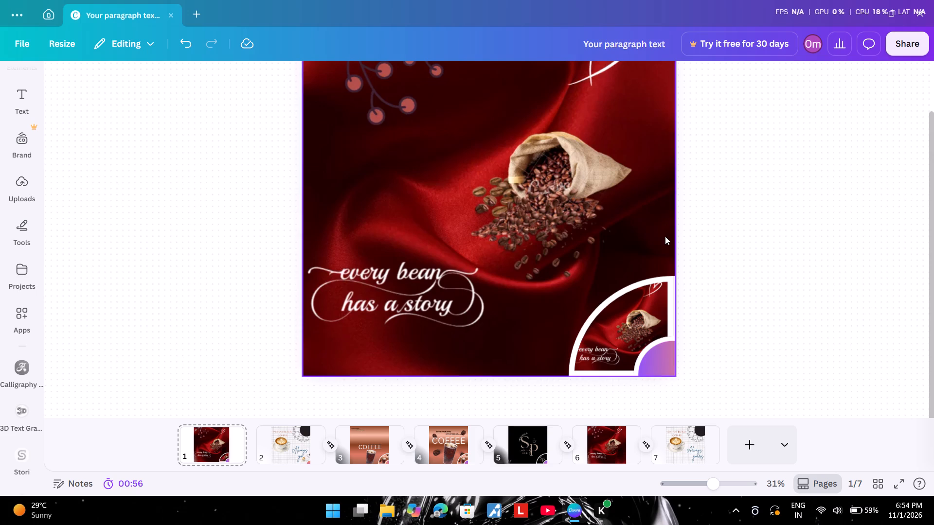
click(664, 236)
drag(678, 199, 724, 187)
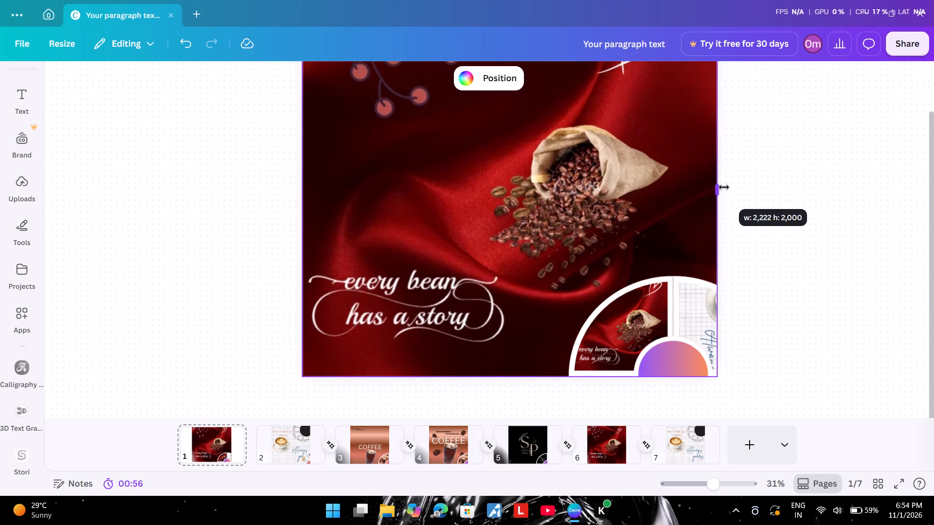
drag(724, 187, 869, 176)
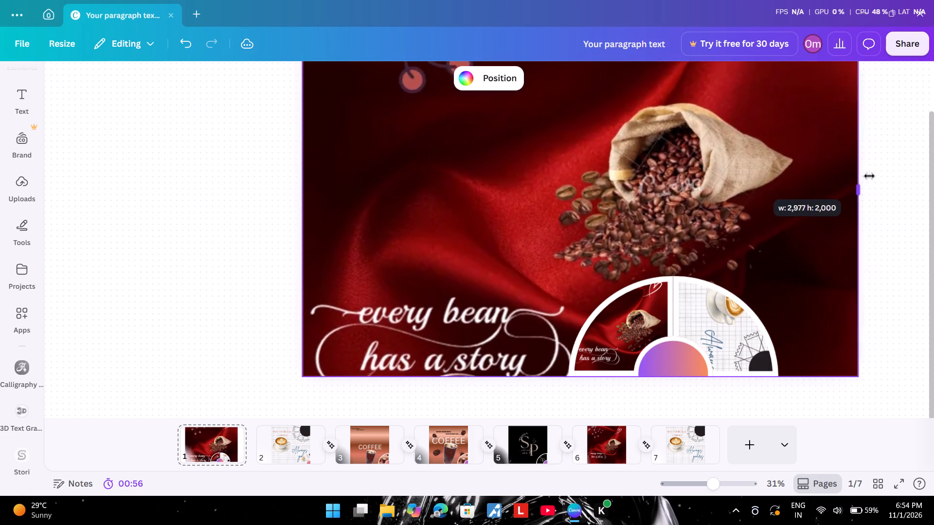
drag(869, 176, 872, 175)
drag(872, 175, 892, 174)
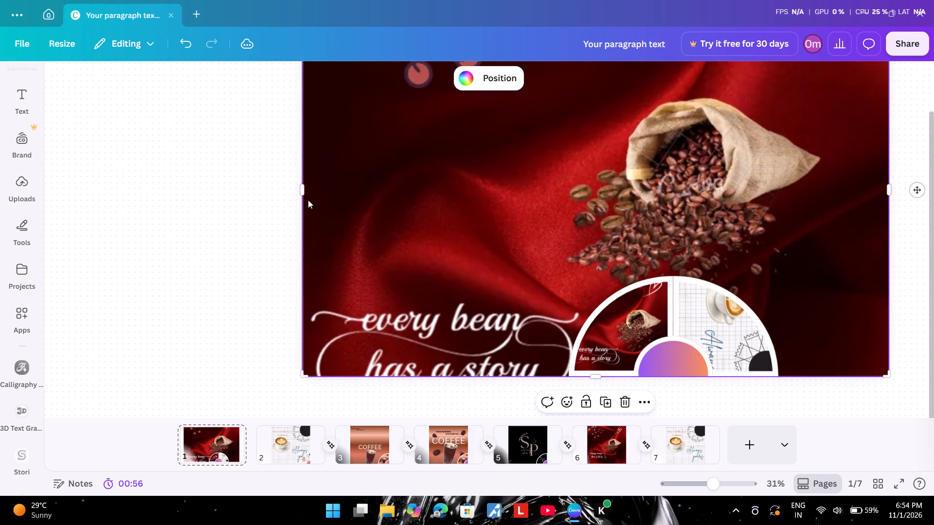
drag(303, 193, 122, 209)
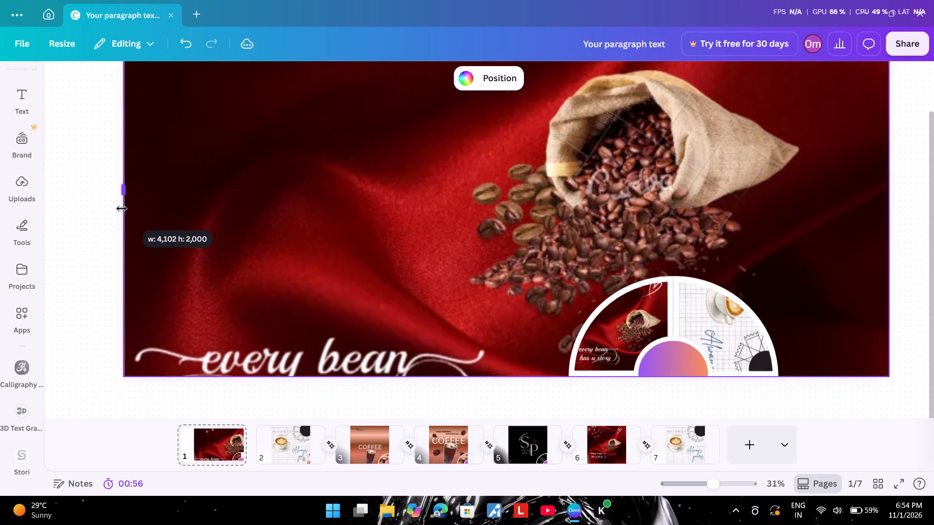
drag(122, 209, 103, 209)
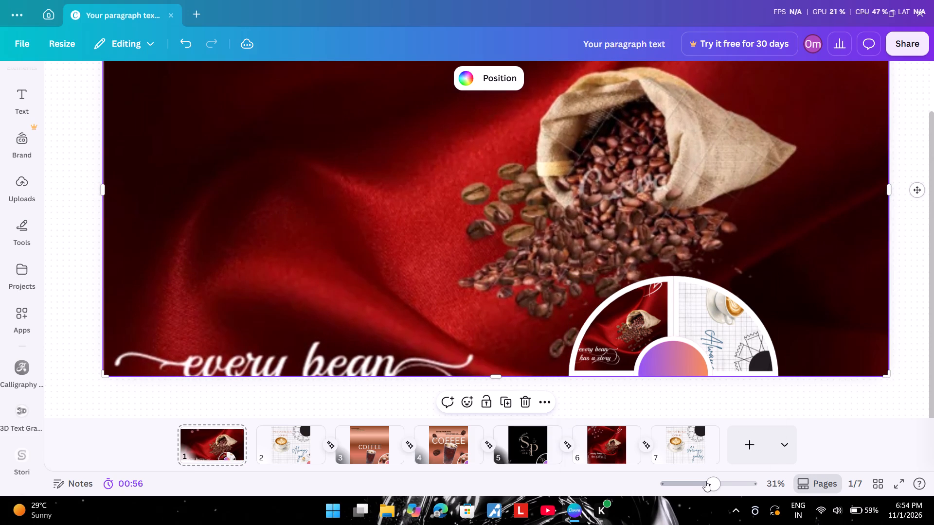
Enlarge the page 1 frame in both directions to a square of about 15,000 by 15,000.
drag(706, 481, 643, 493)
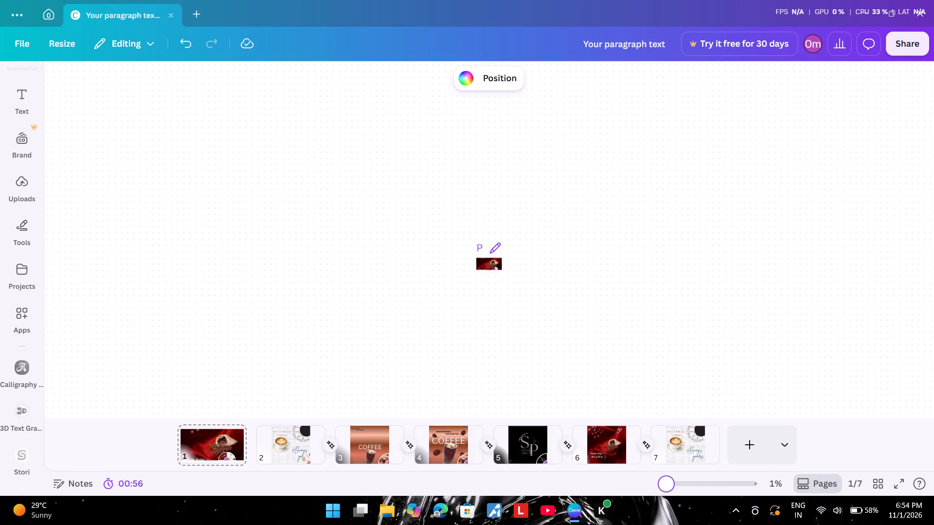
drag(643, 493, 633, 490)
drag(484, 254, 479, 242)
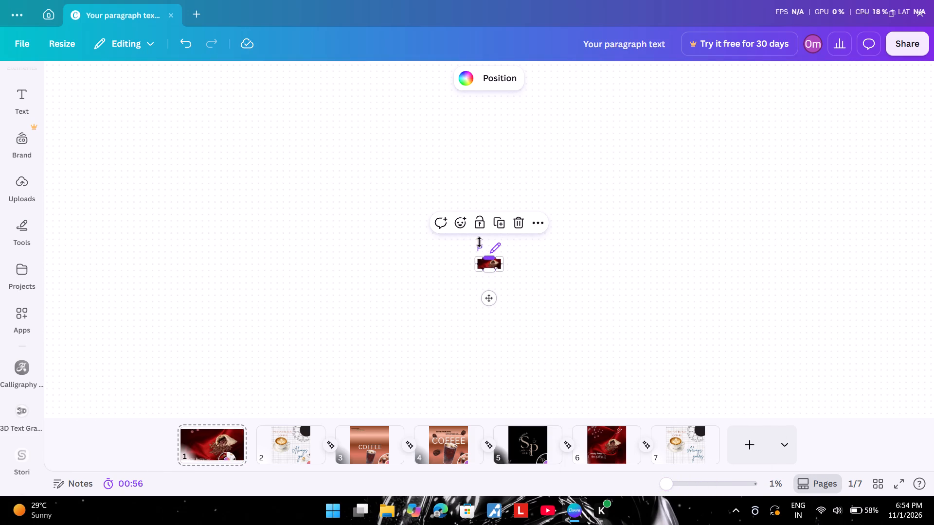
drag(479, 242, 470, 191)
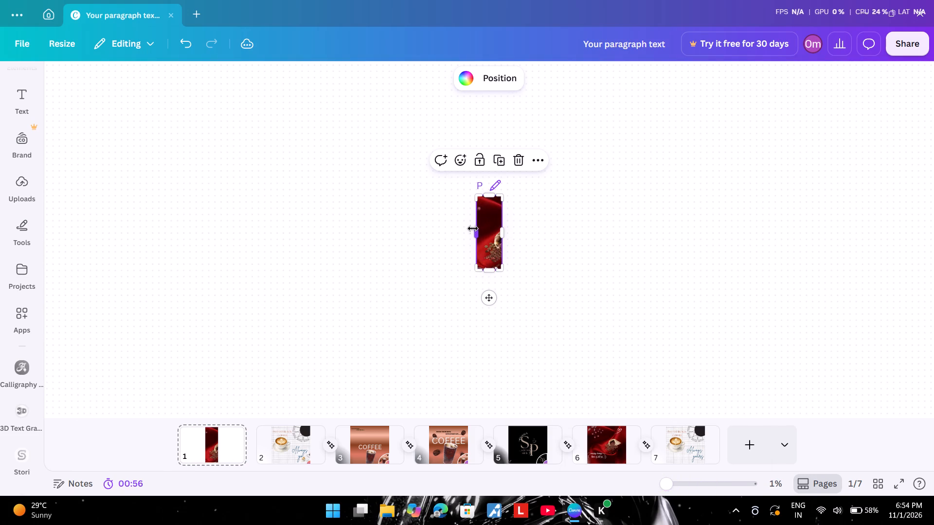
drag(472, 228, 346, 238)
drag(352, 238, 361, 238)
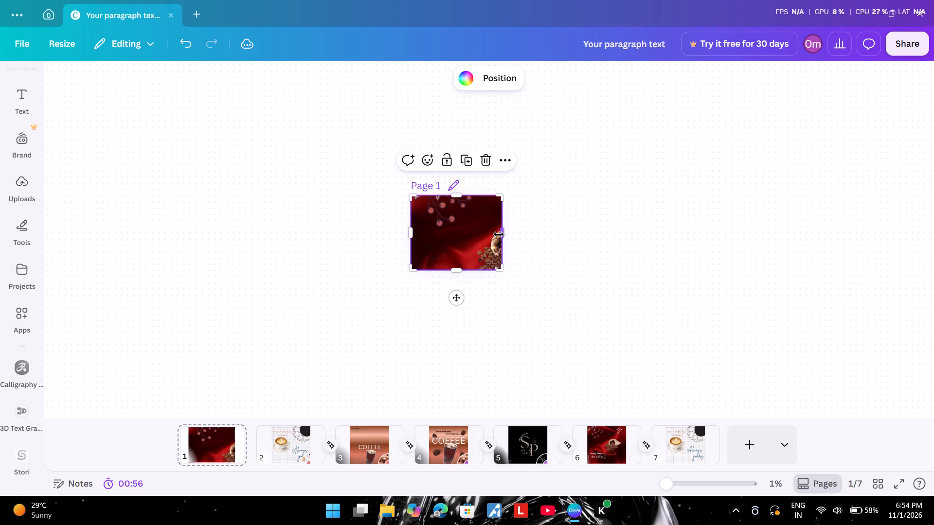
drag(499, 234, 593, 229)
drag(584, 233, 572, 238)
drag(460, 273, 465, 315)
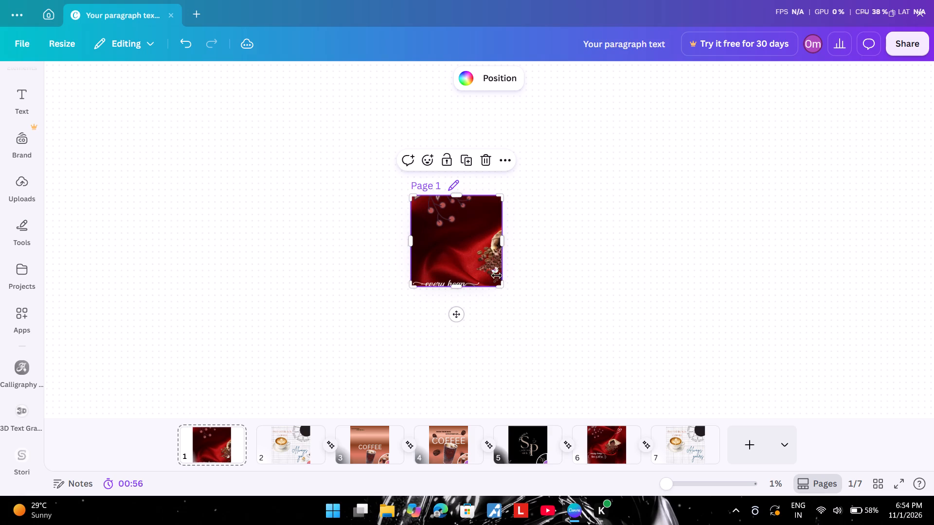
drag(504, 284, 698, 325)
Reposition the enlarged page 1 frame on the whiteboard.
drag(459, 248, 442, 246)
drag(444, 247, 451, 249)
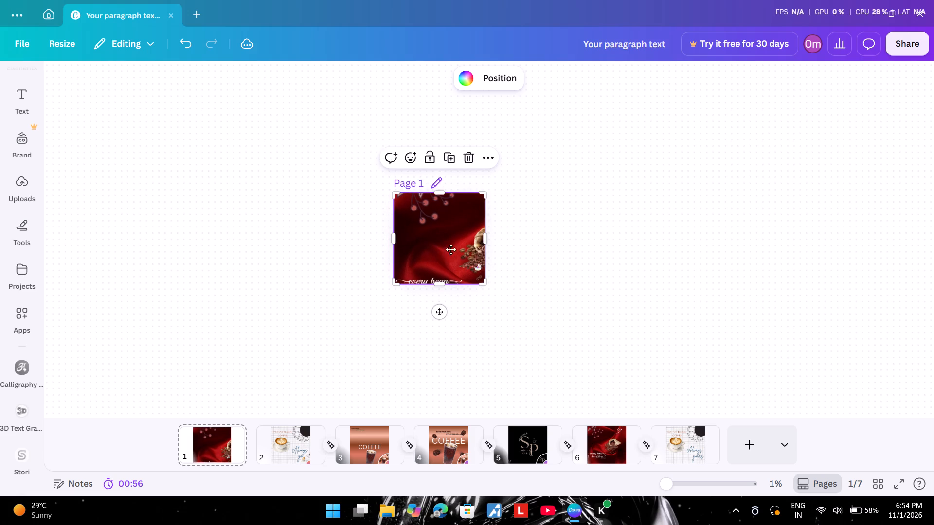
drag(451, 249, 484, 259)
click(692, 479)
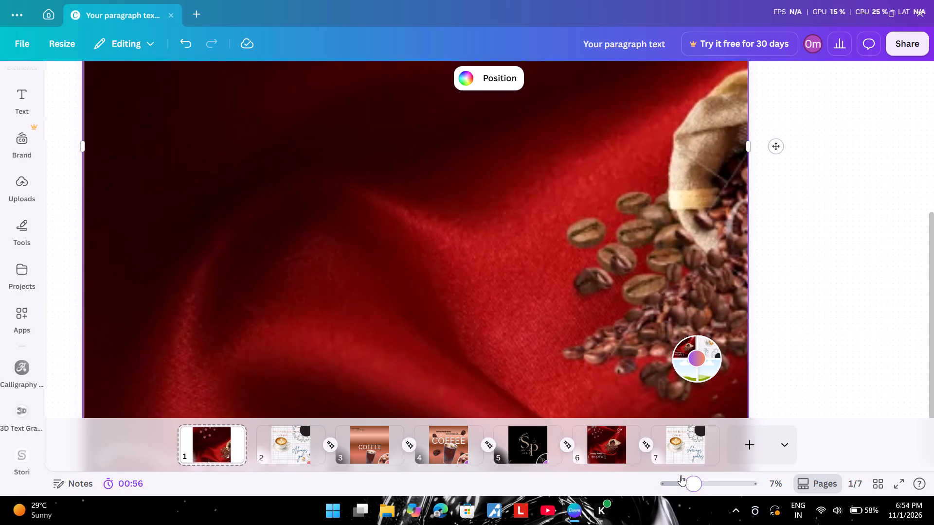
click(449, 227)
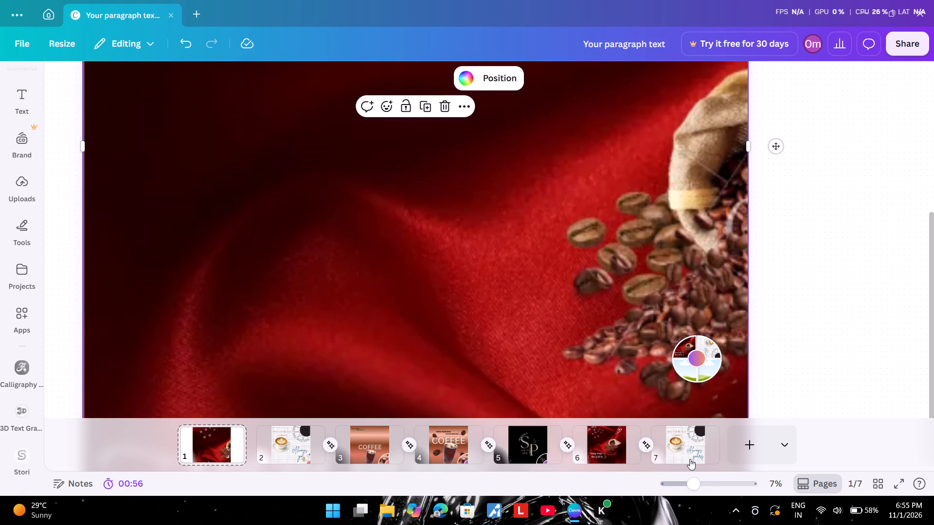
drag(693, 477, 610, 508)
drag(457, 185, 470, 227)
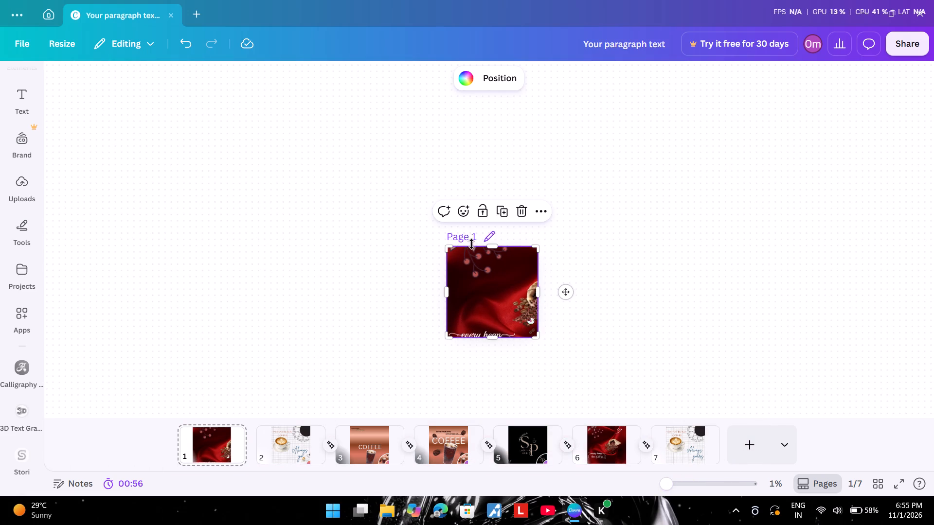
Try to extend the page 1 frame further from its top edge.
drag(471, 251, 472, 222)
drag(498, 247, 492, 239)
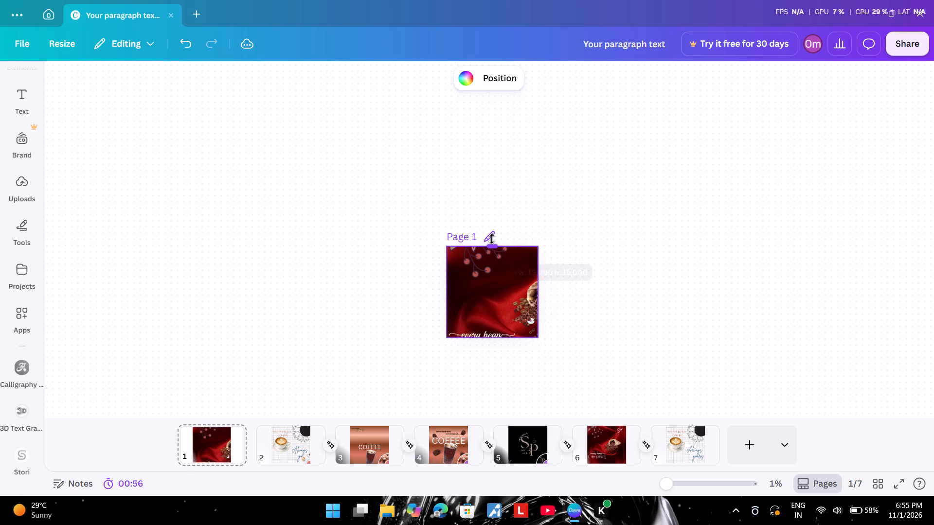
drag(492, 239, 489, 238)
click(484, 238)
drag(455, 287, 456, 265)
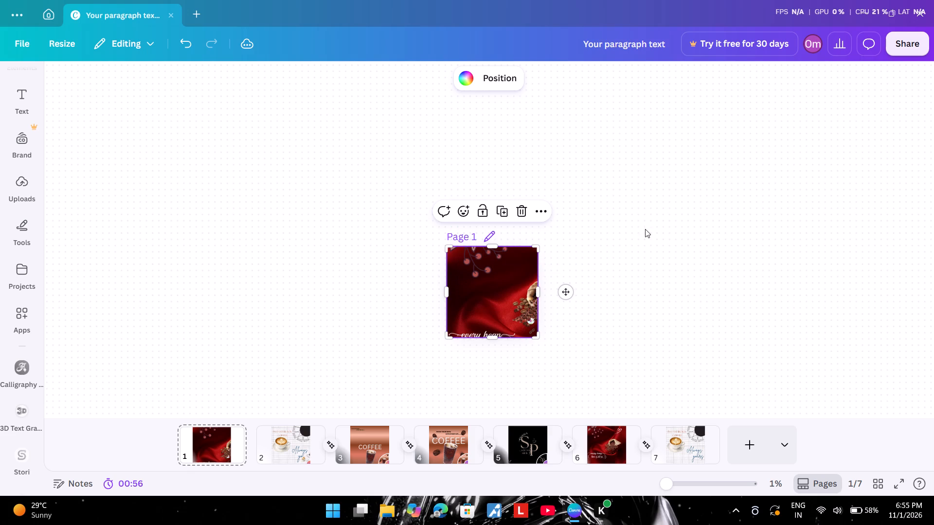
Reselect the page 1 frame and move it up and to the left on the whiteboard.
click(651, 224)
drag(471, 280, 377, 182)
drag(681, 242, 683, 242)
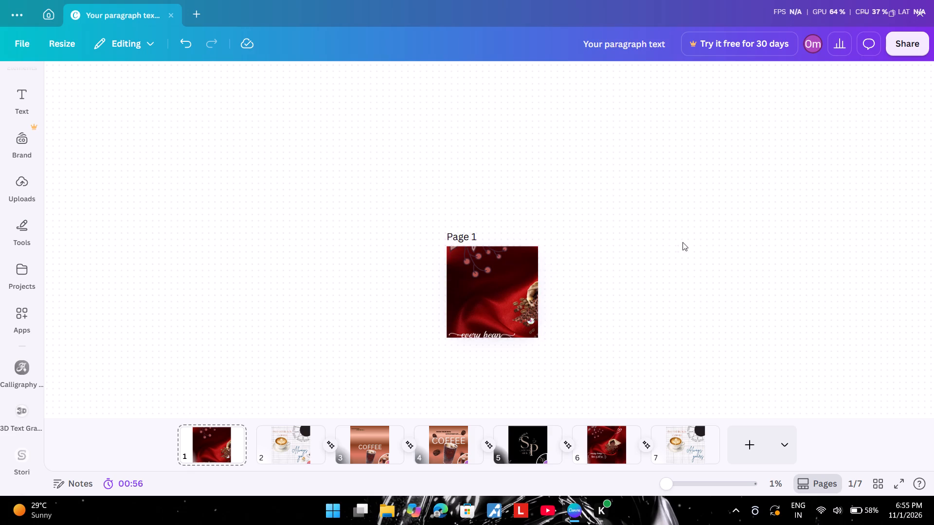
drag(683, 242, 570, 290)
drag(522, 300, 517, 300)
drag(511, 302, 504, 304)
click(503, 305)
click(491, 300)
drag(564, 287, 529, 272)
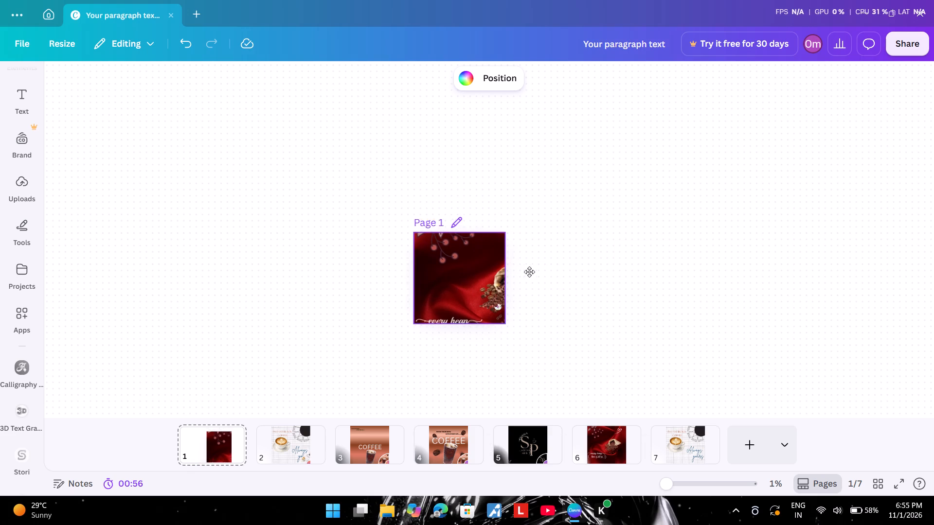
drag(529, 272, 478, 223)
drag(407, 267, 406, 262)
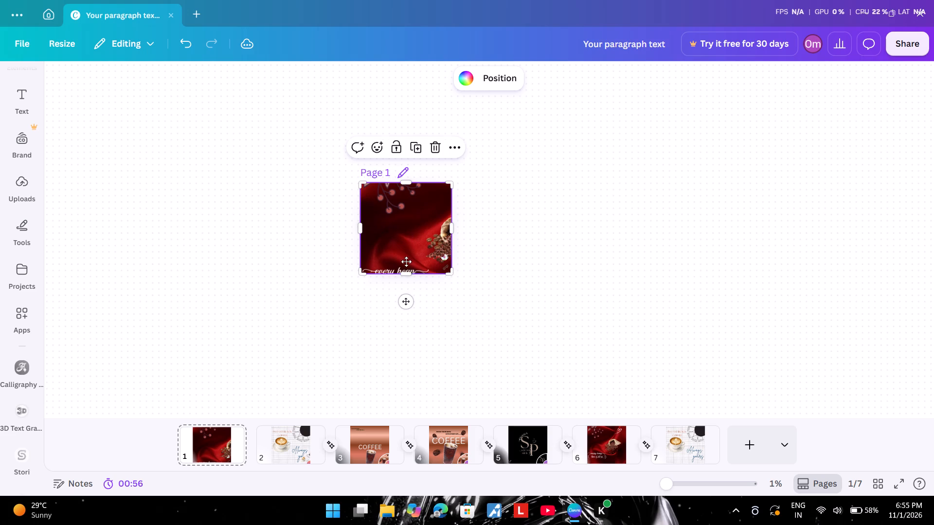
drag(406, 262, 404, 250)
Reduce page 1 to a slightly narrower horizontal banner about 5,300 high and shift it toward the circular inset.
drag(400, 259, 404, 200)
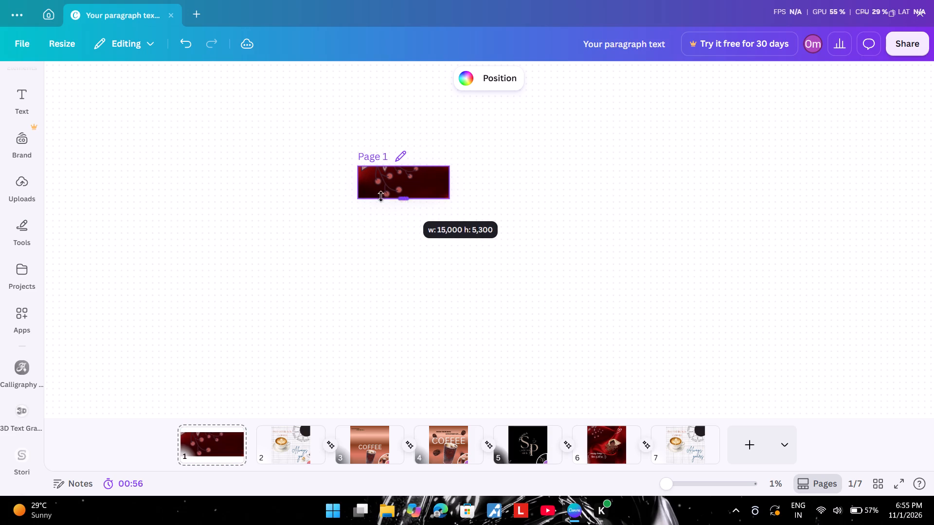
drag(359, 185, 371, 187)
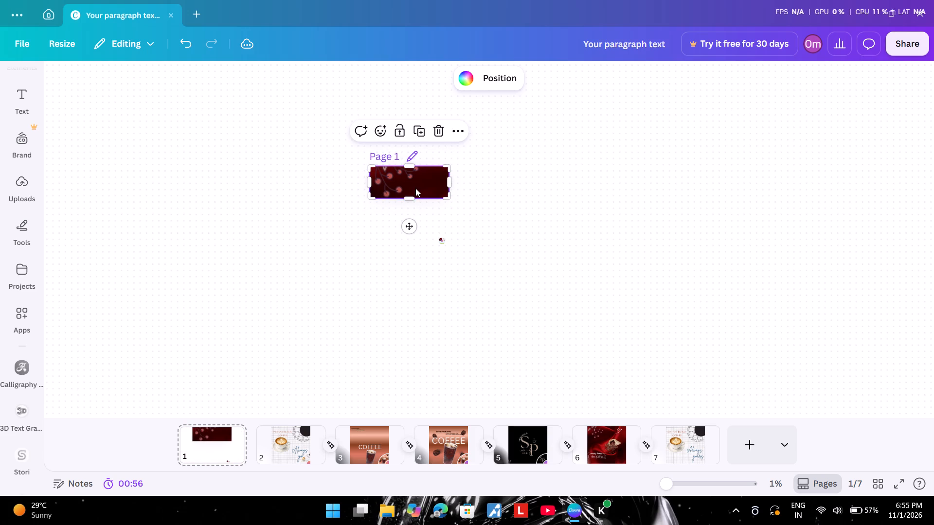
drag(417, 185, 429, 204)
click(437, 202)
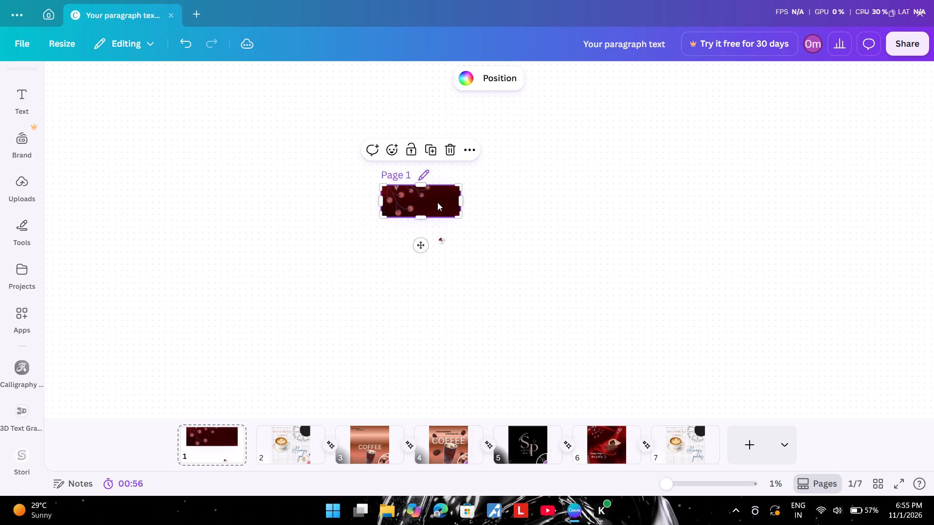
click(424, 173)
click(413, 199)
click(434, 200)
click(435, 200)
Move the circular inset group to page 1's lower-right corner and enlarge it to about 7,960 by 7,590.
drag(440, 239, 452, 213)
click(455, 213)
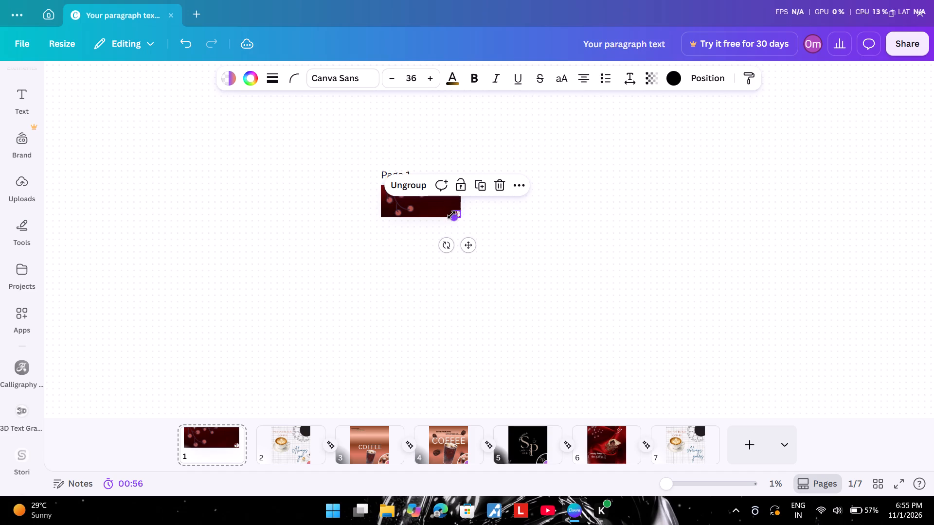
drag(451, 215, 354, 196)
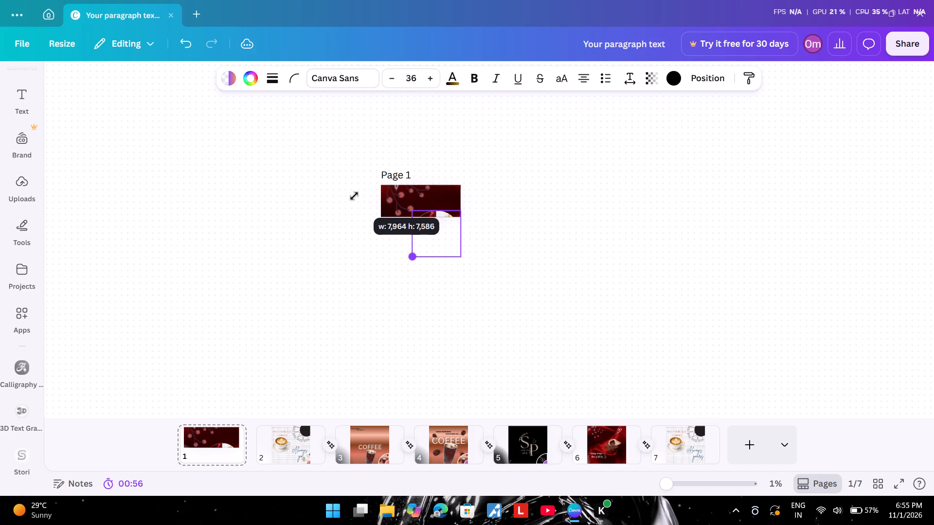
drag(354, 196, 357, 200)
Rotate the circular inset group to 90° and move it over page 1's lower-left corner.
drag(437, 281, 341, 239)
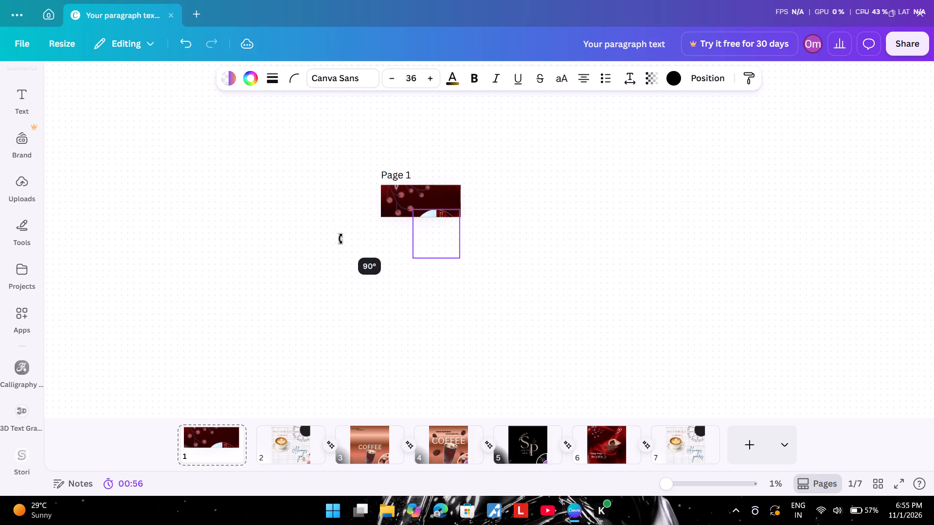
drag(341, 239, 341, 235)
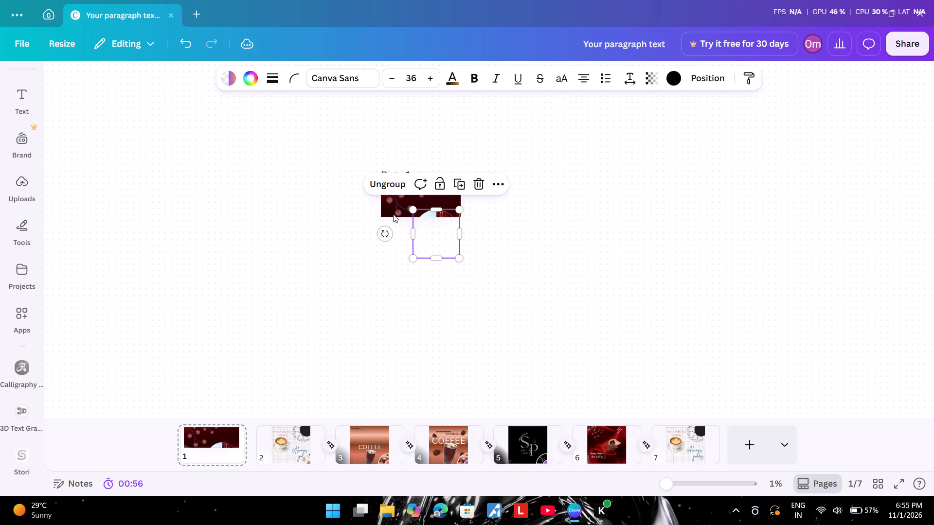
drag(430, 225, 375, 216)
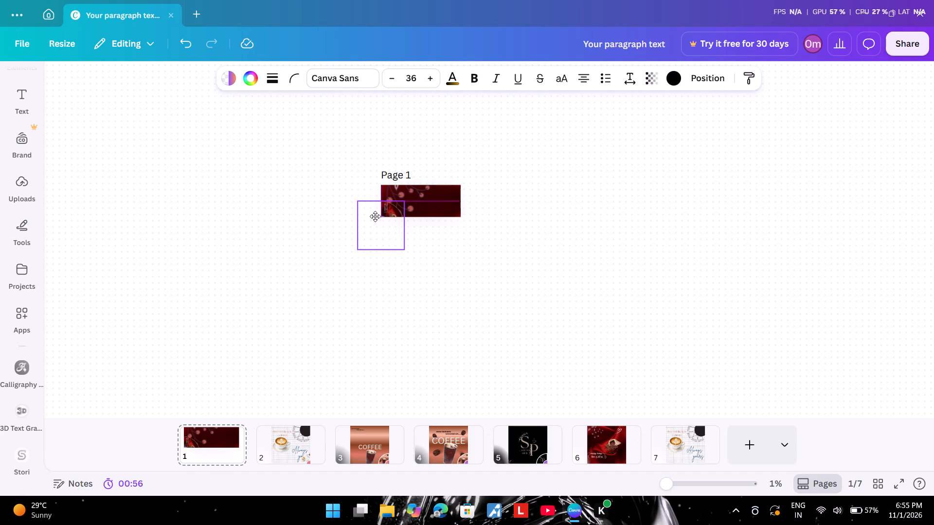
drag(375, 216, 374, 210)
Enlarge the circular inset group further around page 1's lower-left corner, up to about the banner's top edge.
drag(401, 192, 402, 192)
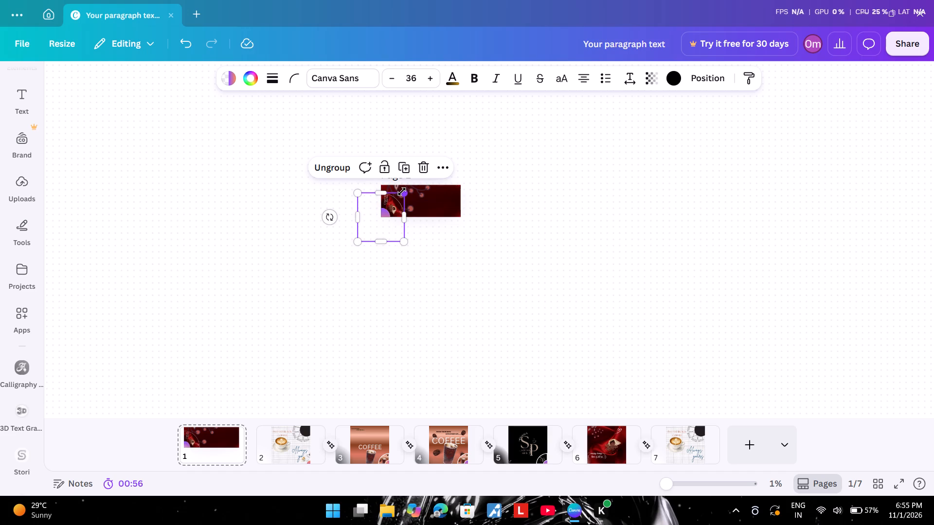
drag(402, 192, 412, 188)
click(395, 199)
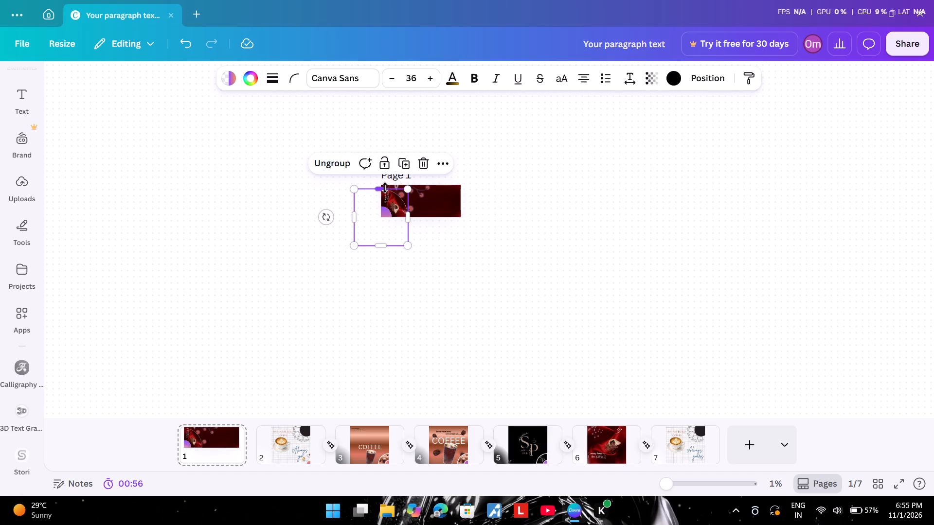
click(385, 188)
drag(407, 191, 412, 188)
drag(412, 188, 421, 185)
click(391, 204)
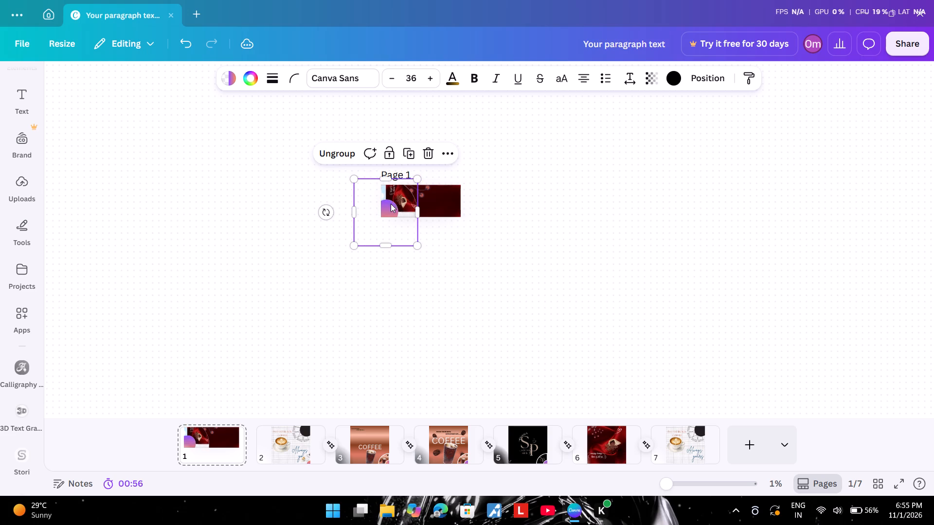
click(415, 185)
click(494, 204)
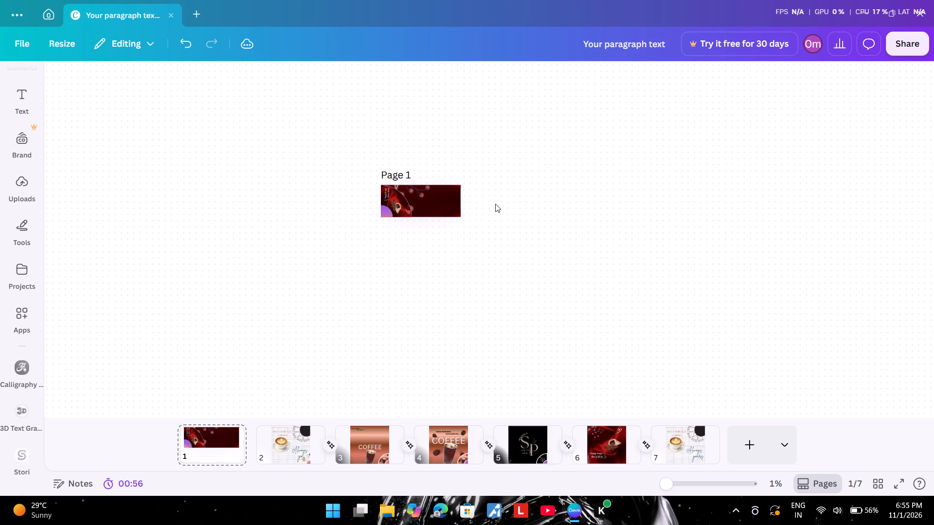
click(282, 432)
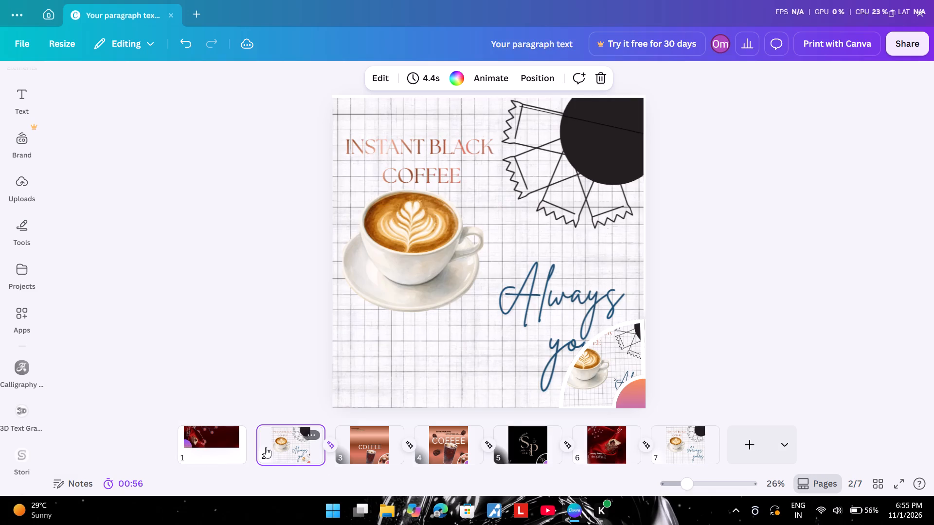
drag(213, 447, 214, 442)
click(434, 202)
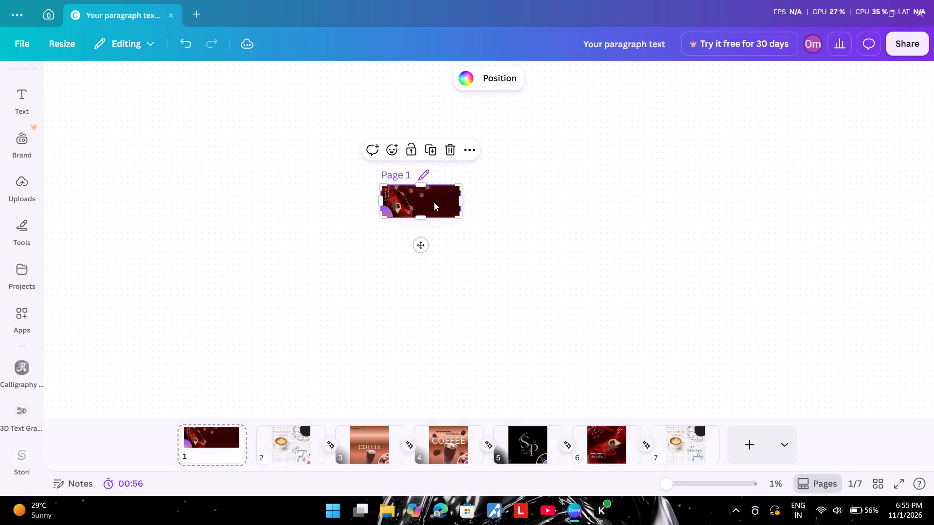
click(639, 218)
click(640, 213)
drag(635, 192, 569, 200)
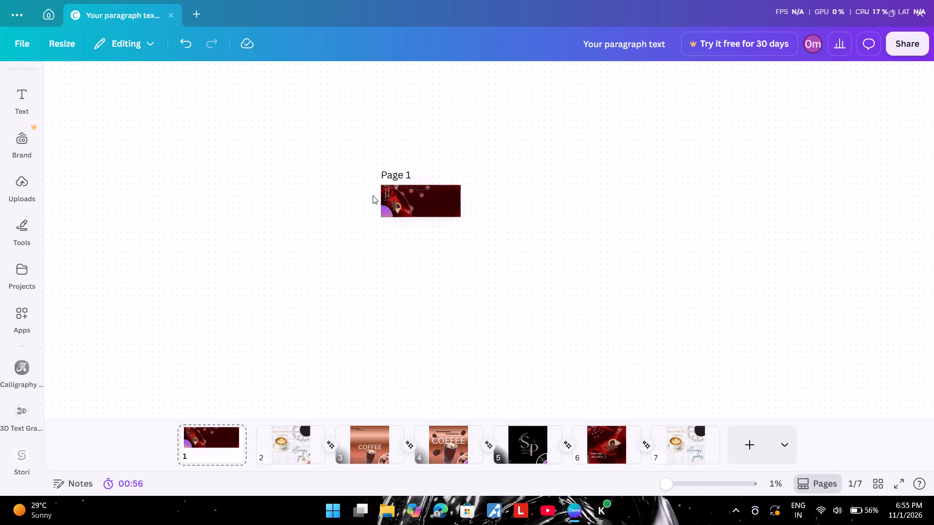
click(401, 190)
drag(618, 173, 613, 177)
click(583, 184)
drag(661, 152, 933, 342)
Examine the page 1 banner and its enlarged circular inset at about 3% zoom.
click(685, 482)
drag(699, 477, 667, 486)
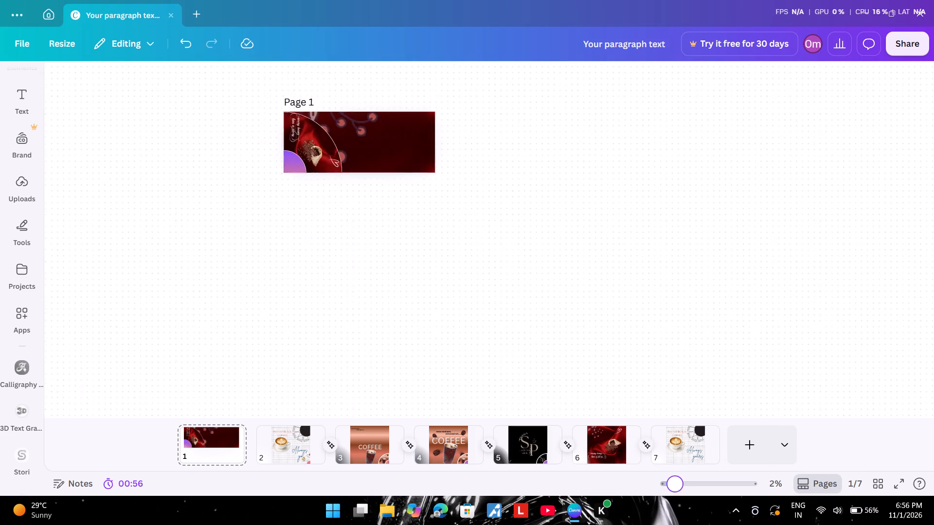
drag(667, 486, 679, 481)
click(366, 113)
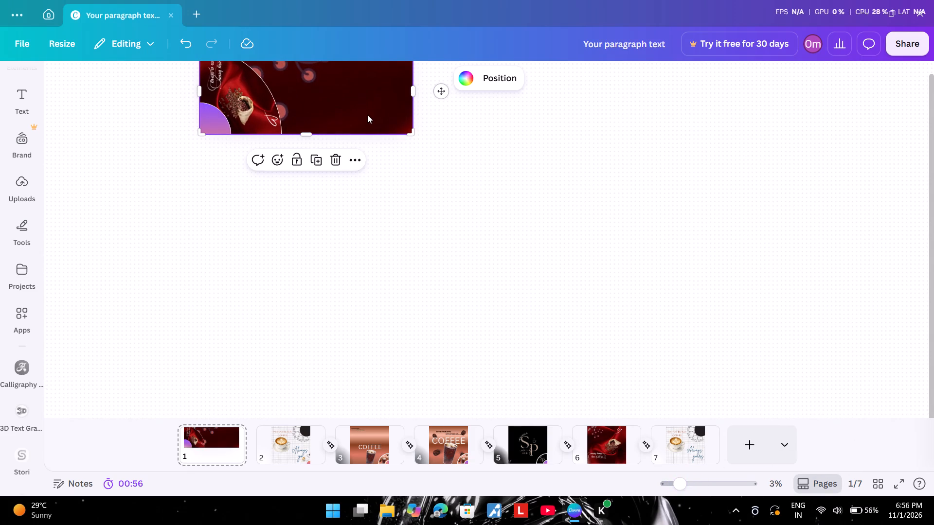
click(355, 160)
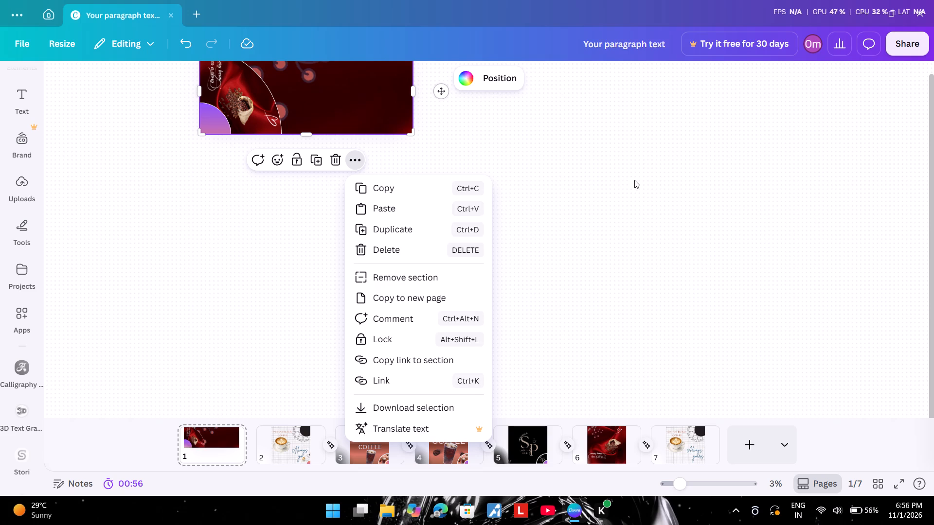
click(592, 188)
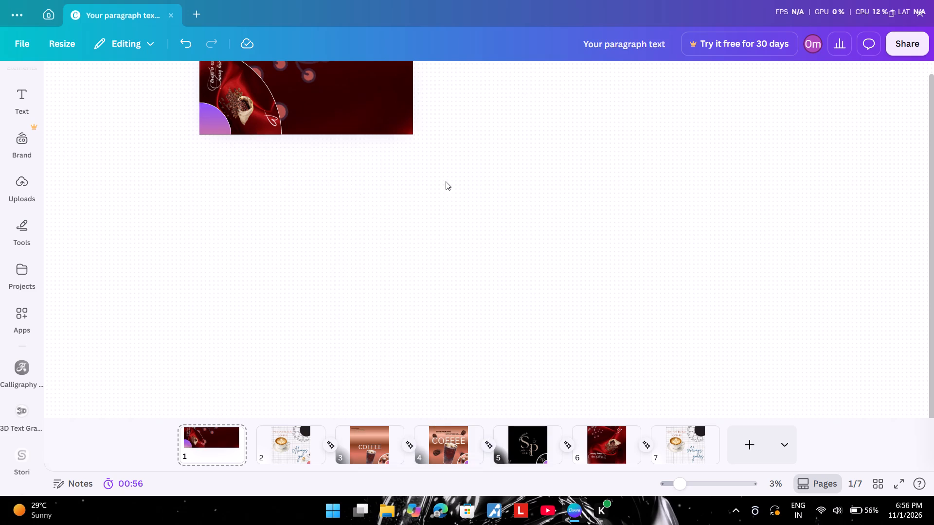
scroll(446, 181, up, 1)
click(326, 148)
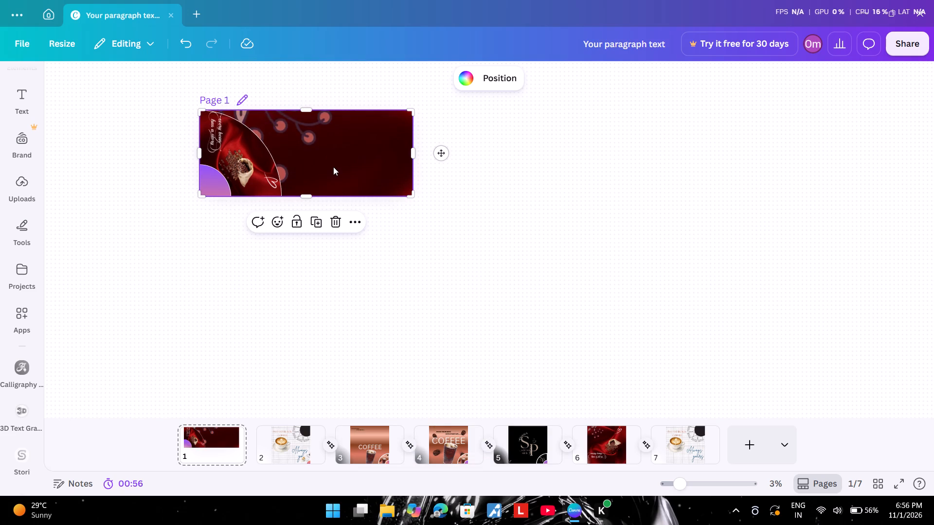
drag(562, 283, 554, 280)
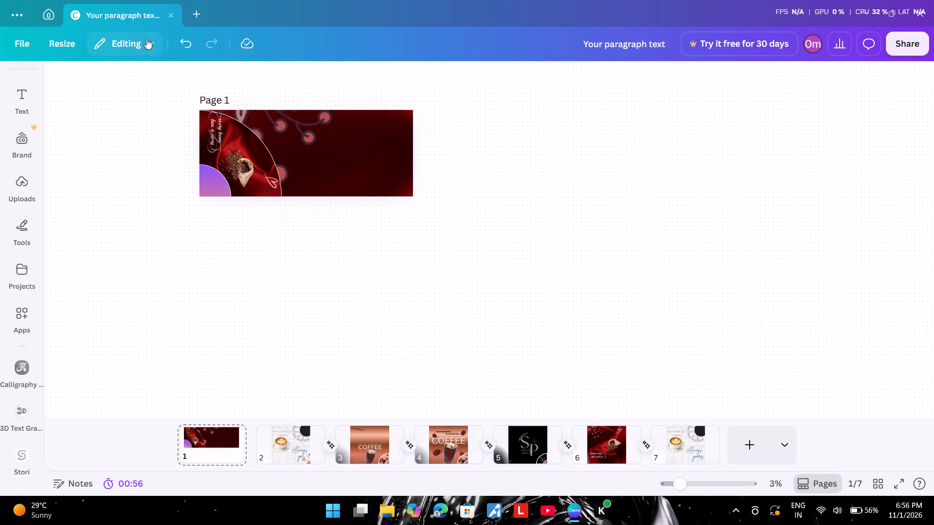
Undo all the whiteboard edits, back to page 1 as a regular square page with the small circular inset in its lower-right corner.
triple_click(188, 35)
triple_click(190, 34)
click(192, 34)
double_click(188, 31)
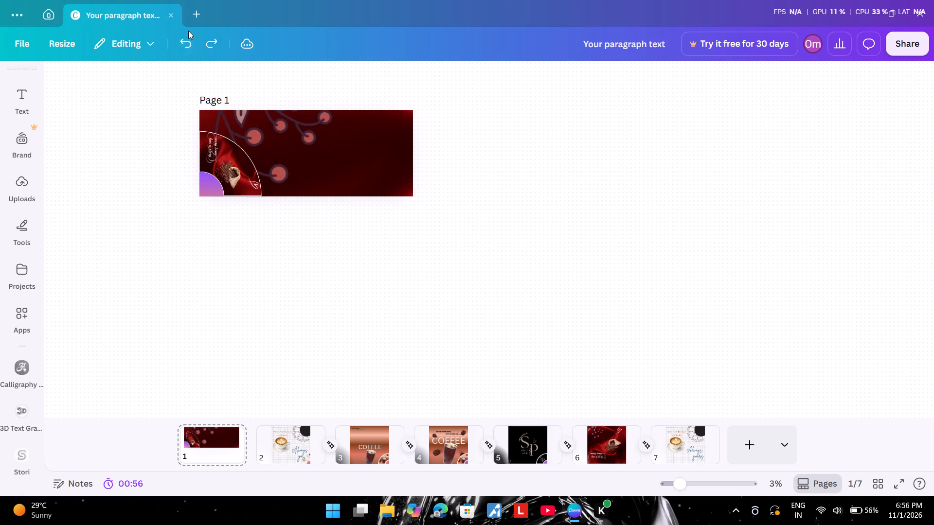
click(182, 39)
triple_click(176, 38)
triple_click(177, 38)
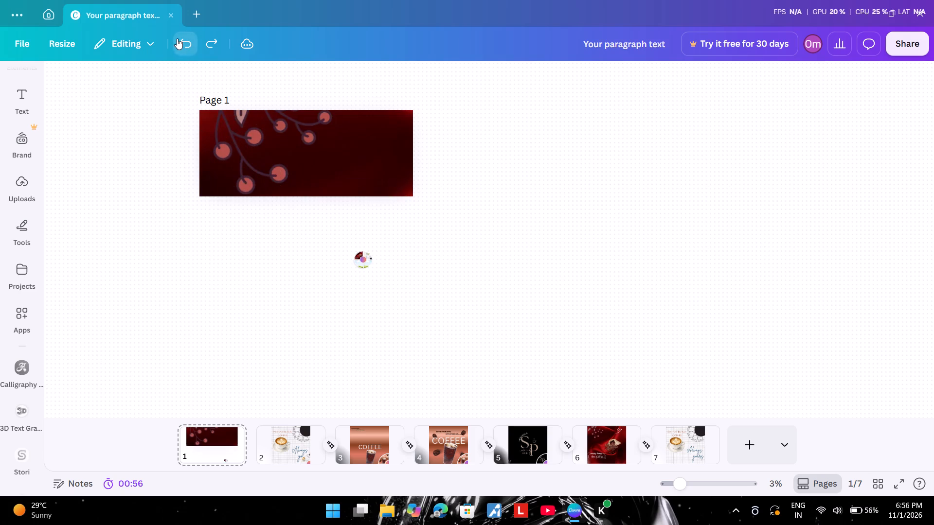
click(178, 38)
triple_click(181, 38)
triple_click(184, 41)
triple_click(181, 40)
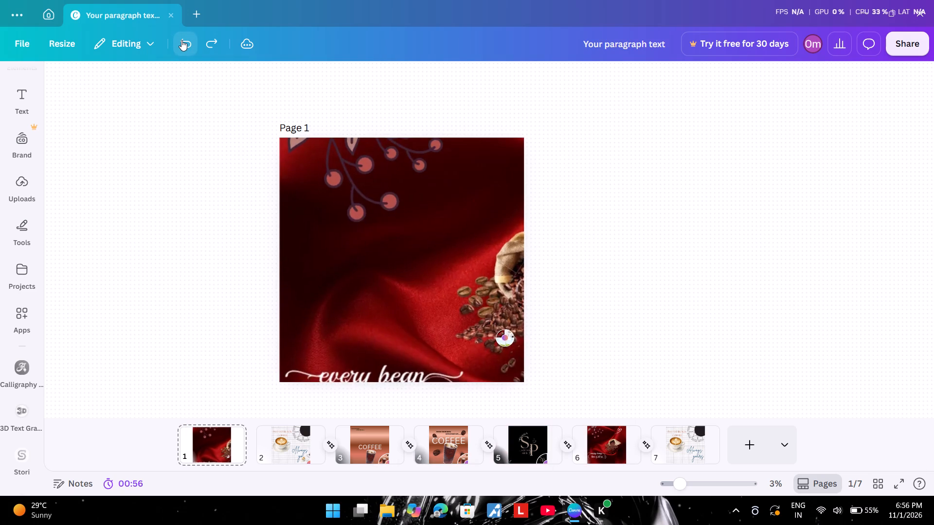
triple_click(180, 40)
triple_click(180, 40)
triple_click(181, 39)
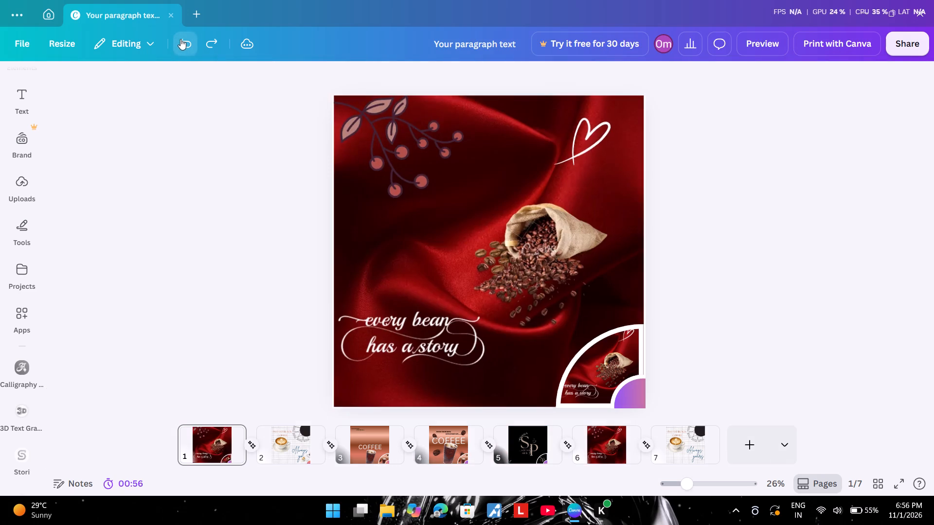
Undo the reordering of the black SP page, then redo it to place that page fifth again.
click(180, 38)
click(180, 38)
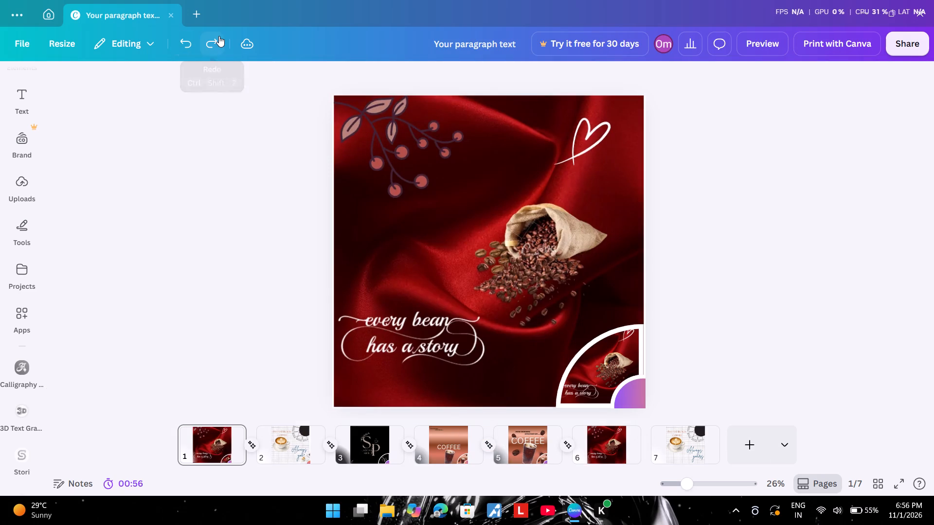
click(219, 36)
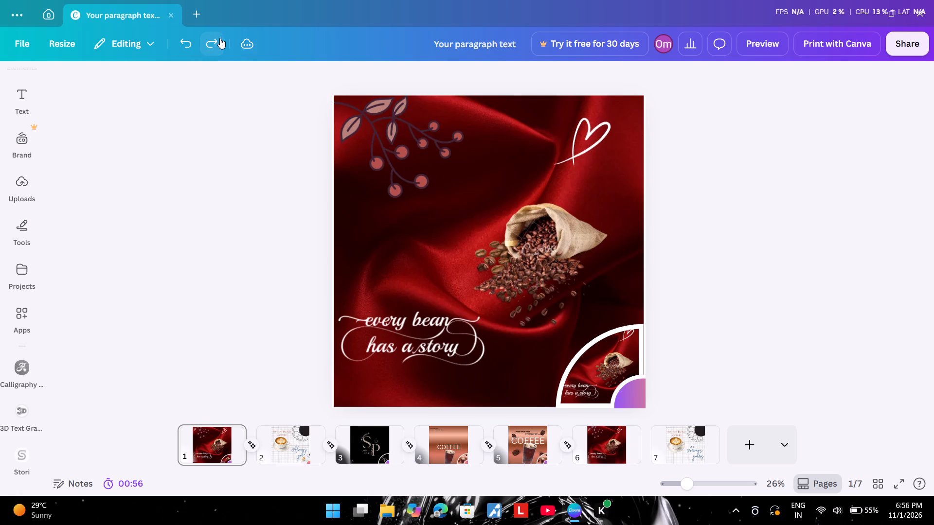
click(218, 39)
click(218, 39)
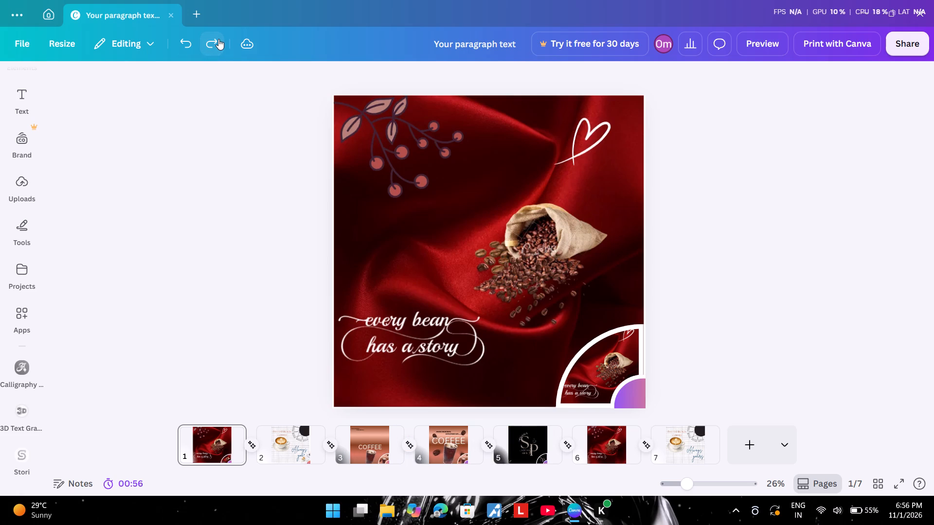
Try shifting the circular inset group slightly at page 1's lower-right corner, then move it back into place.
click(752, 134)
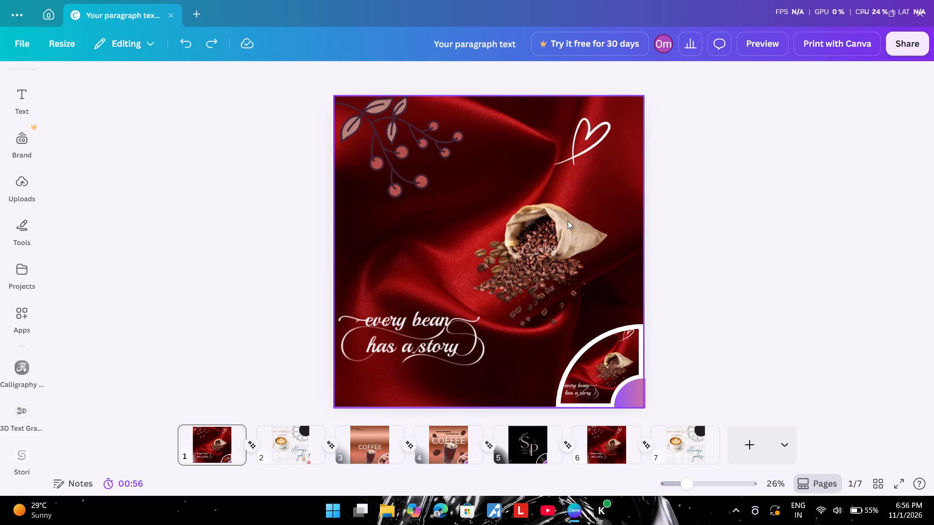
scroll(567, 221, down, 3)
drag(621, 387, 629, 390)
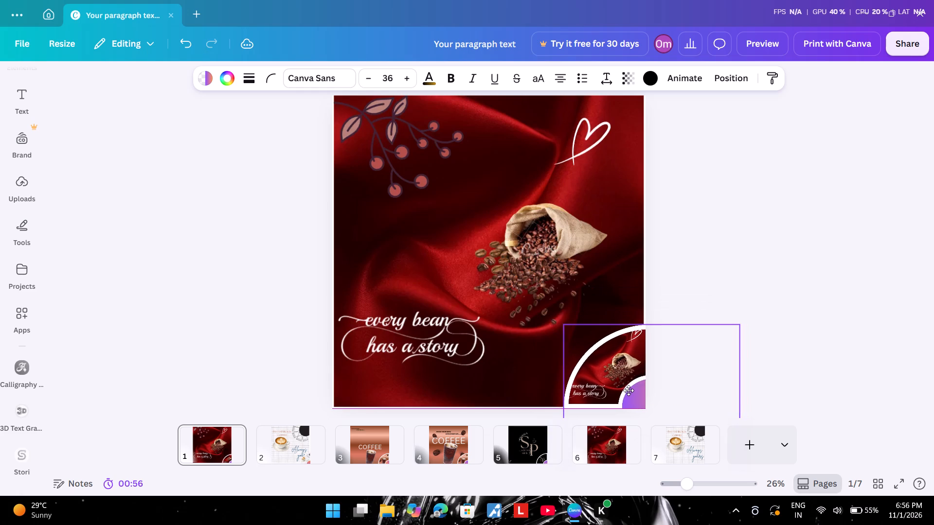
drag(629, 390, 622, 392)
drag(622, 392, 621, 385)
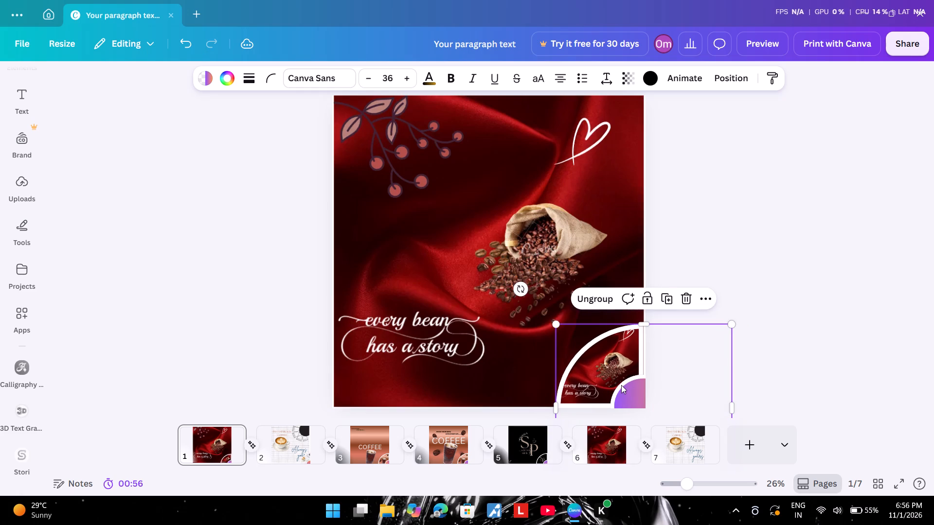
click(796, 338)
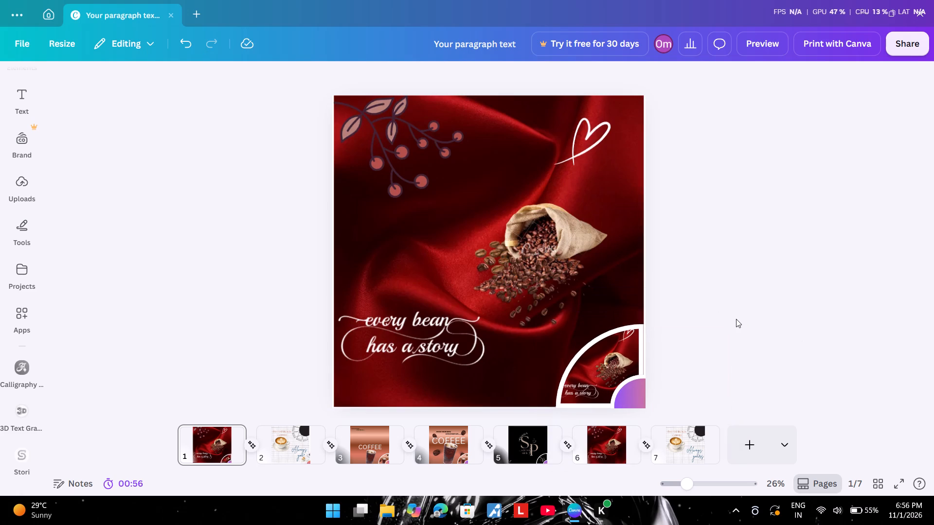
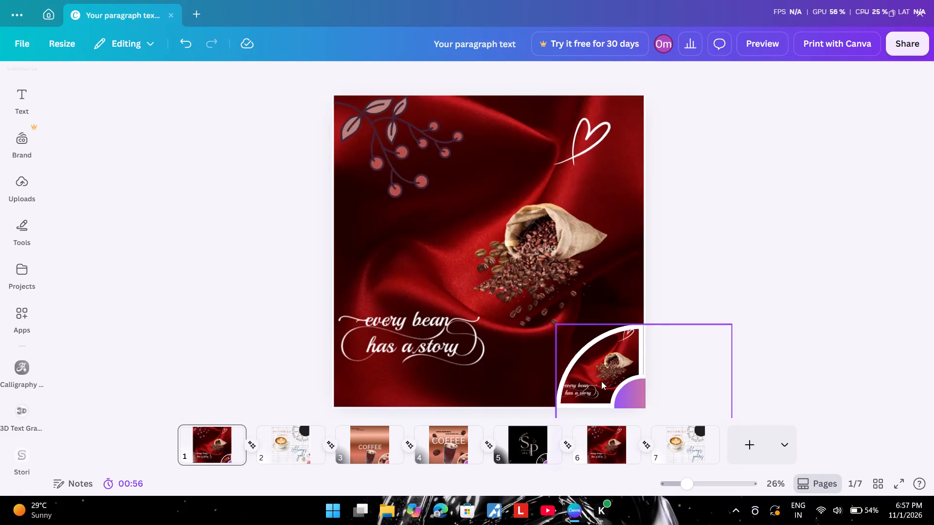
Move page 1's circular inset group from the lower-right corner to near the page's centre.
click(287, 437)
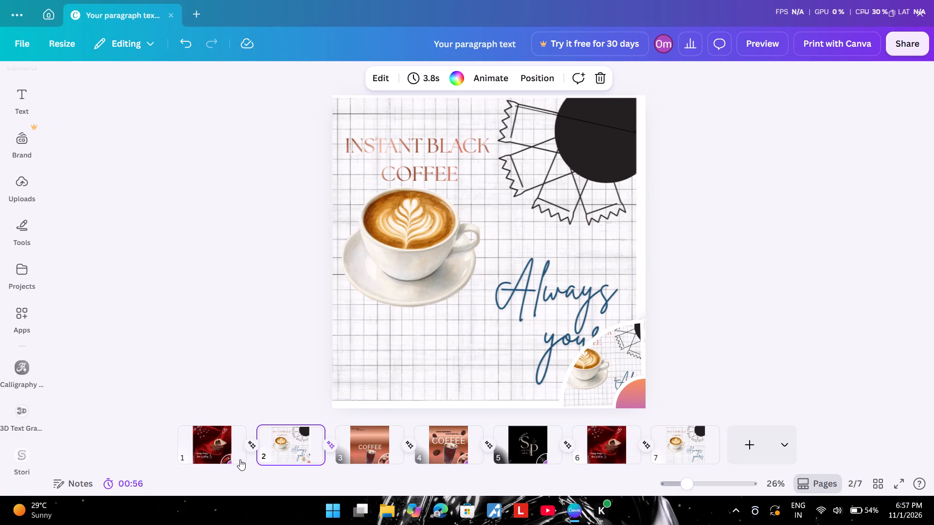
click(231, 456)
drag(614, 398, 562, 362)
click(562, 362)
click(556, 357)
drag(554, 353, 541, 333)
click(532, 320)
drag(527, 313, 507, 286)
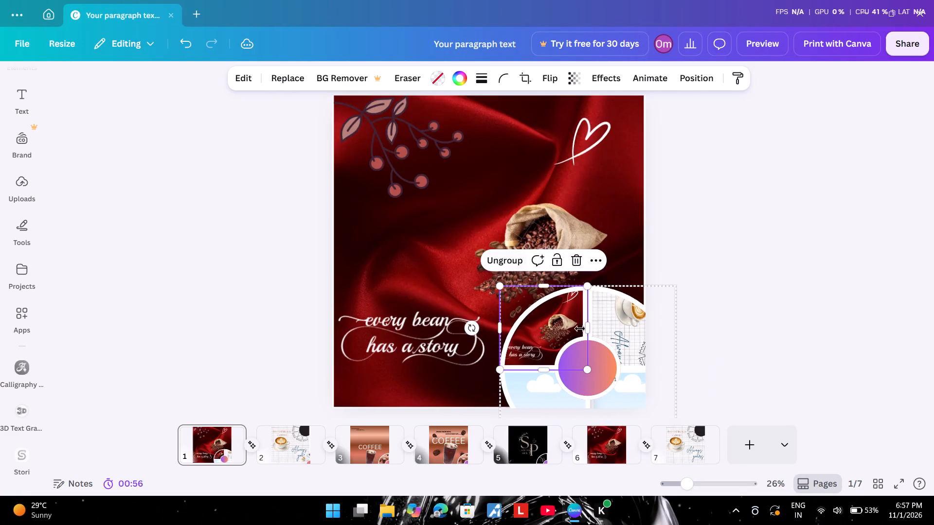
drag(864, 345, 870, 342)
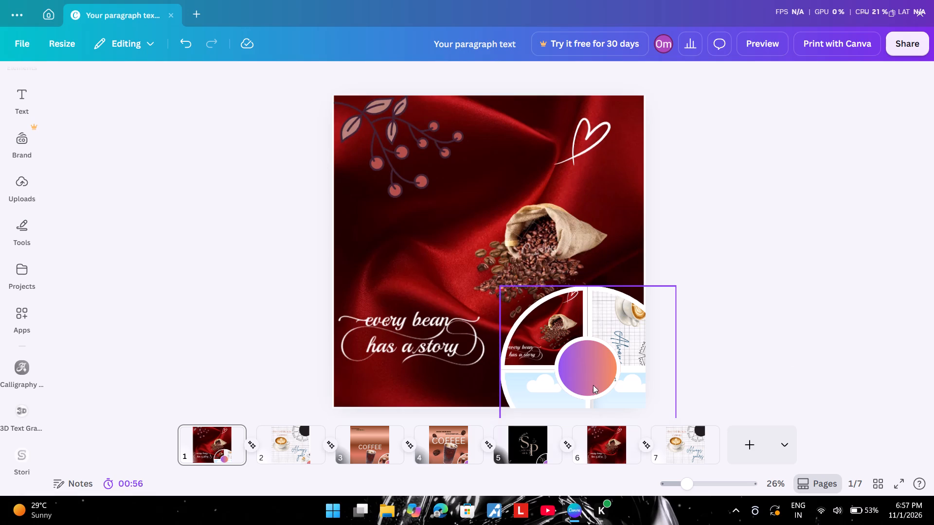
drag(593, 382, 501, 296)
click(501, 296)
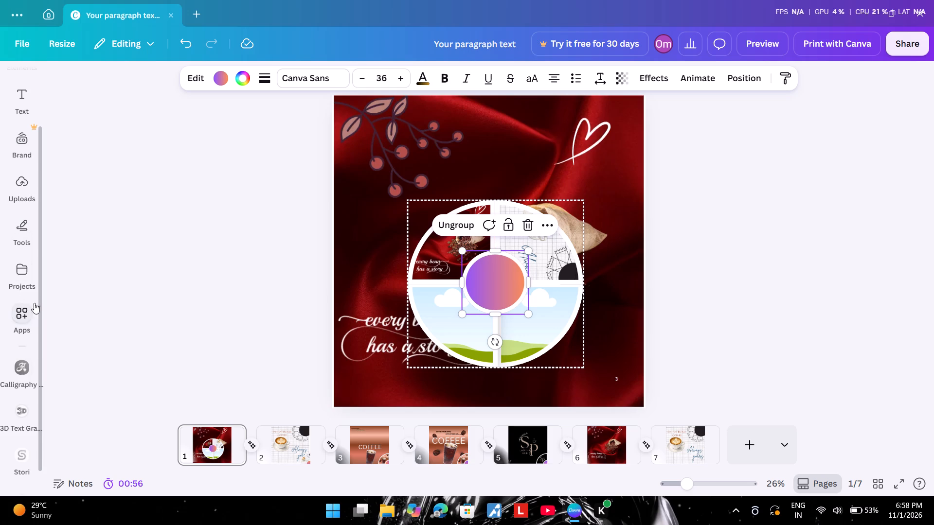
Add the uploaded brown COFFEE image to page 1, shrink it and place it in the circle's lower-right quadrant.
double_click(18, 189)
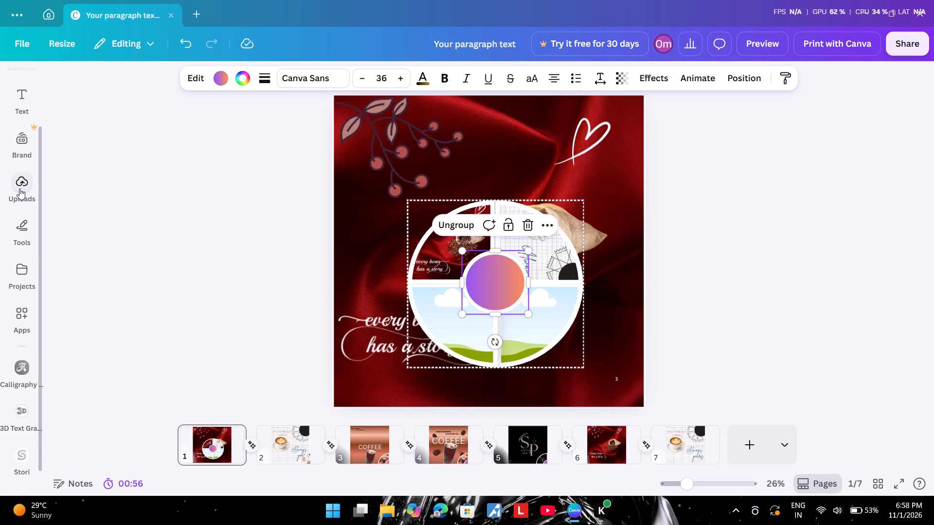
click(19, 189)
click(98, 380)
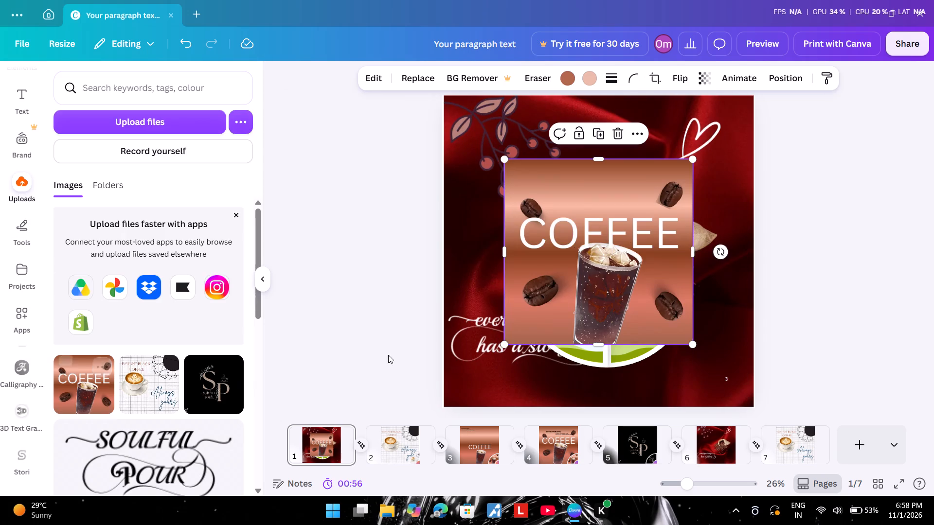
drag(617, 251, 651, 267)
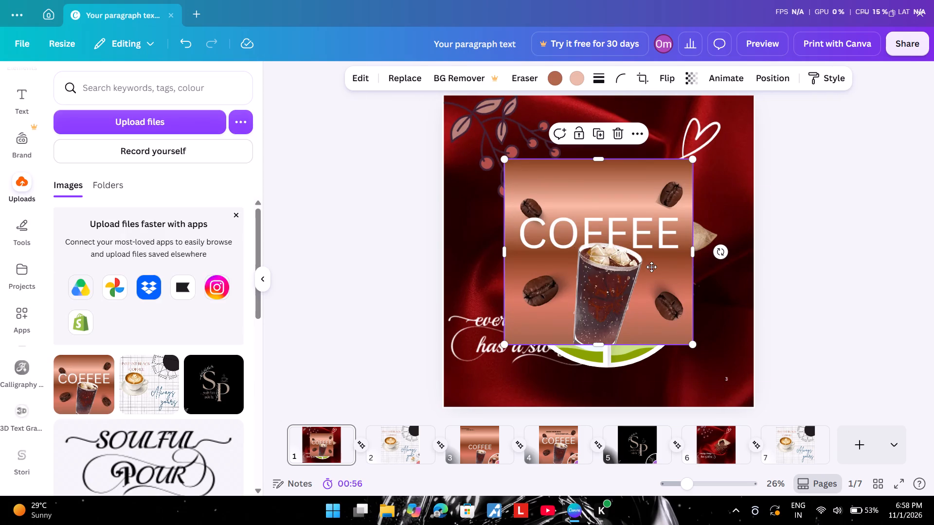
drag(651, 267, 719, 344)
drag(712, 339, 640, 320)
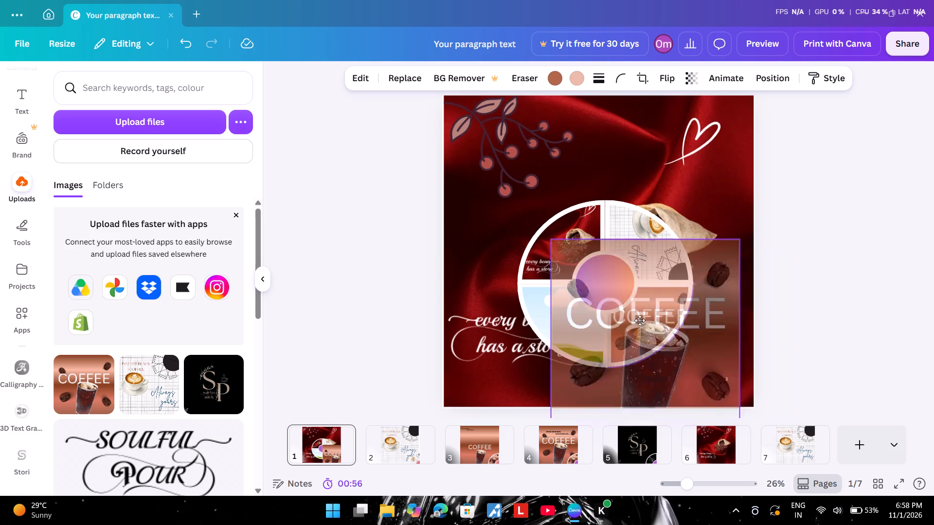
drag(640, 320, 526, 193)
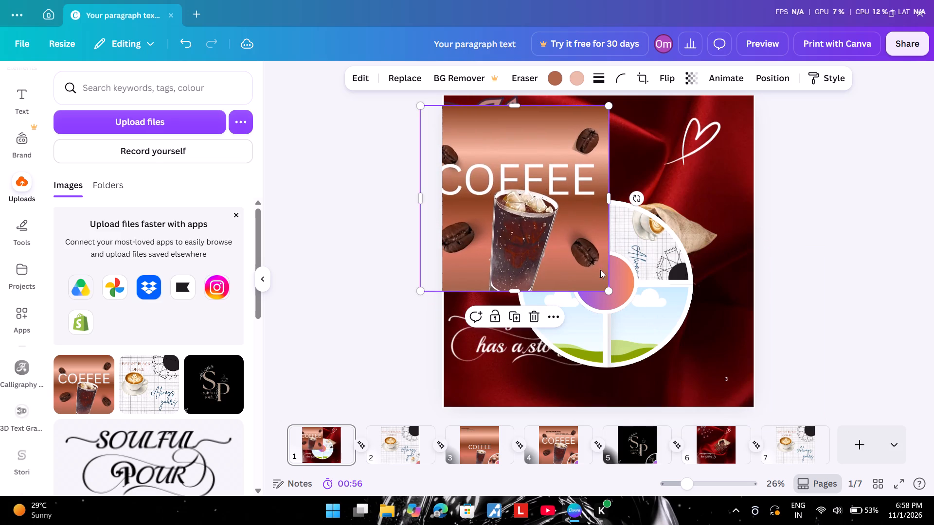
drag(609, 290, 485, 235)
drag(459, 165, 485, 185)
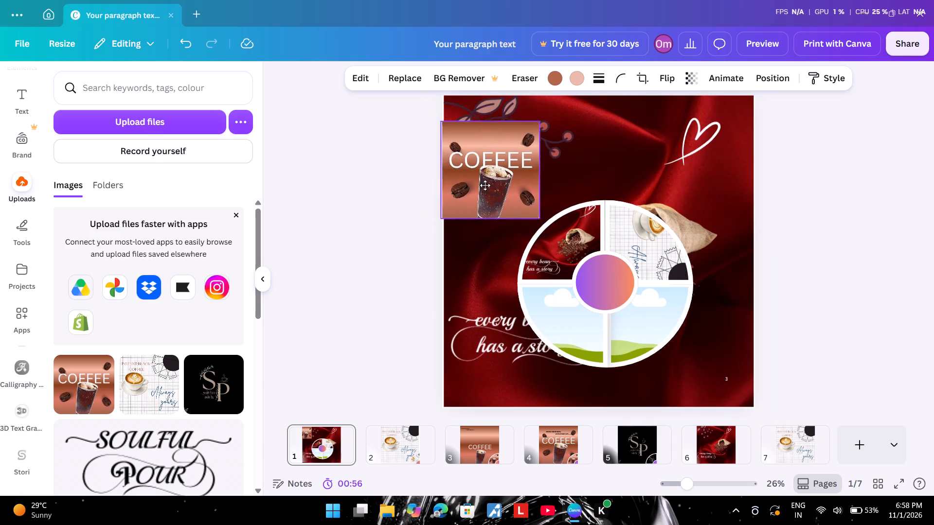
drag(485, 185, 645, 310)
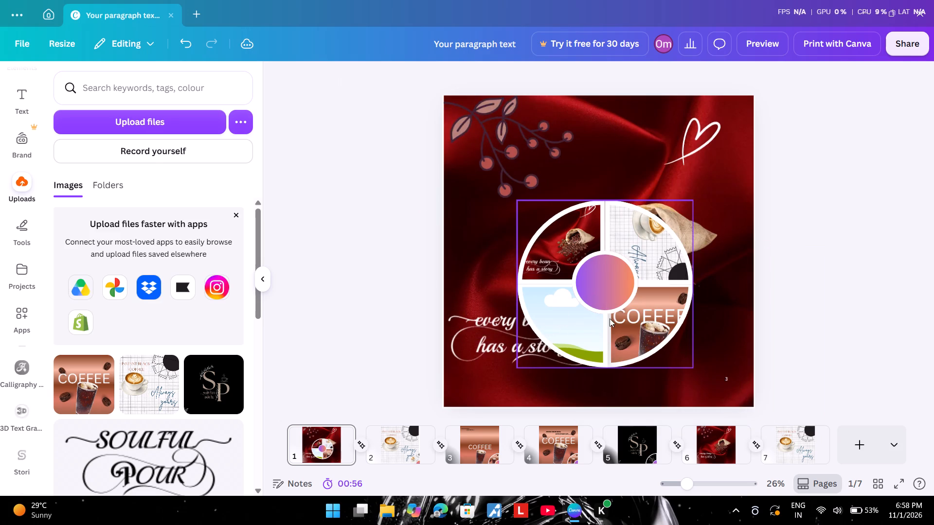
Add the uploaded black SP image, rotate it nearly upside down and place it in the circle's lower-left quadrant.
click(195, 385)
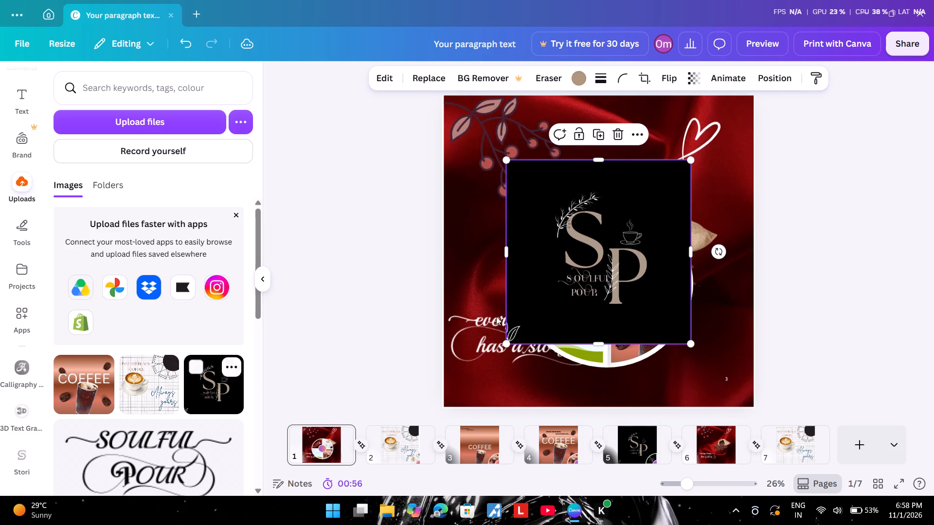
drag(725, 252, 503, 258)
drag(588, 203, 585, 244)
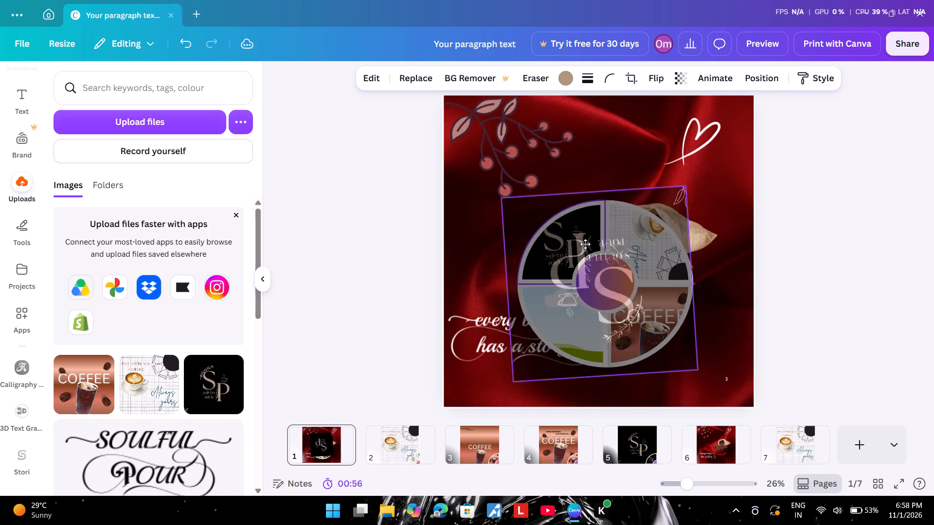
drag(585, 244, 561, 293)
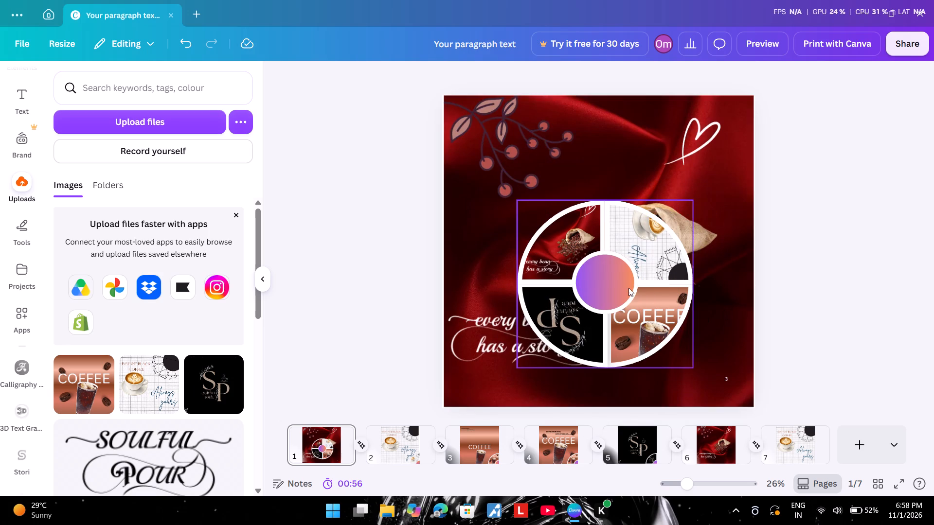
Copy page 1, add a blank page after it and paste the copied page behind the blank one.
click(341, 449)
click(345, 434)
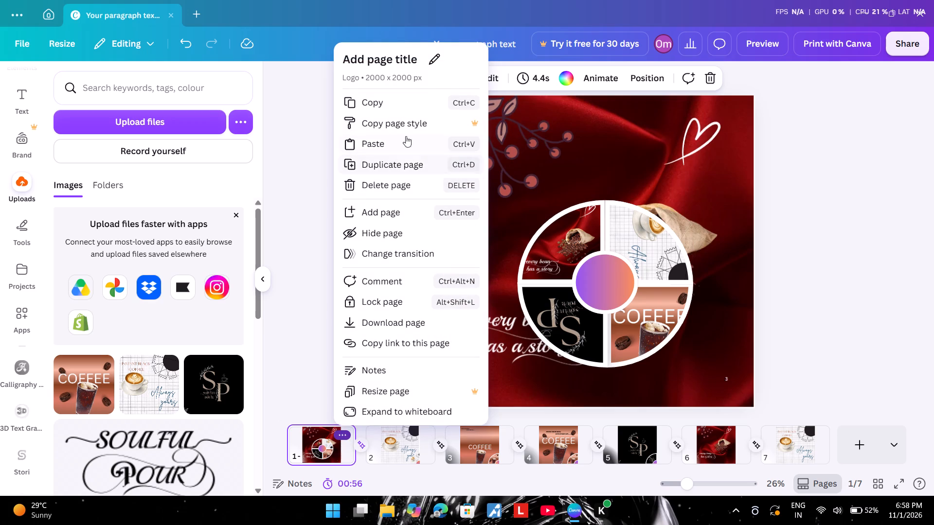
click(396, 92)
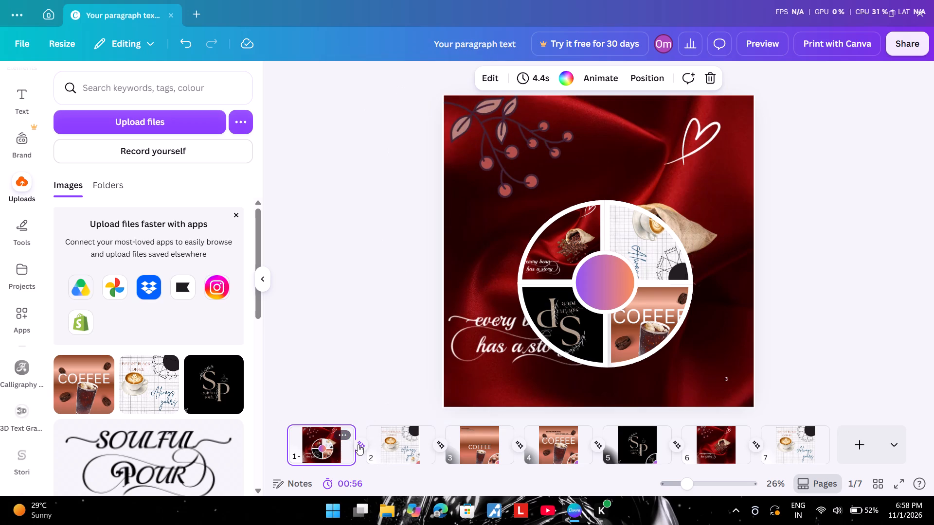
click(357, 455)
click(358, 437)
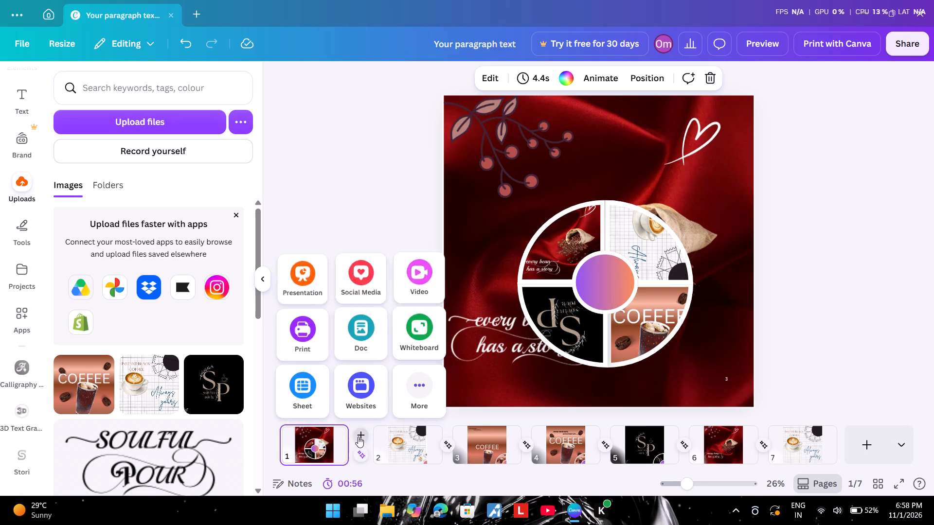
right_click(358, 436)
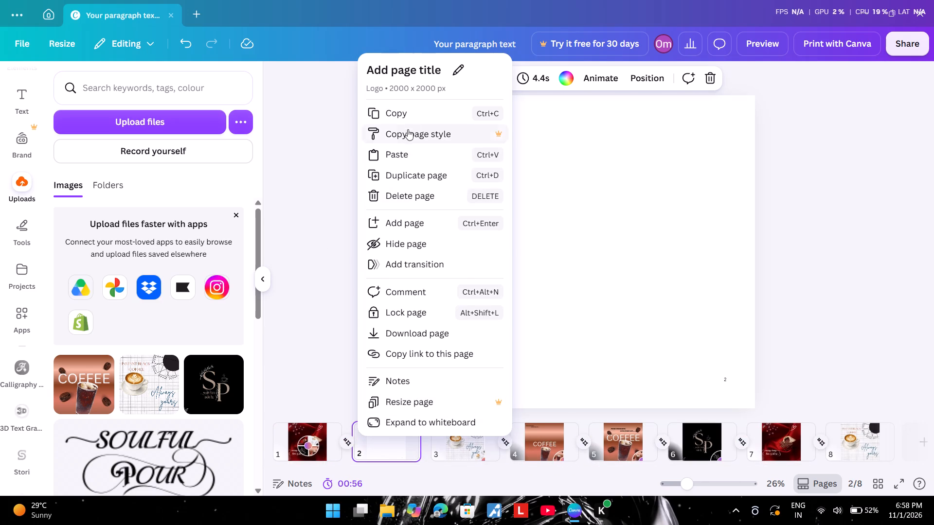
click(393, 148)
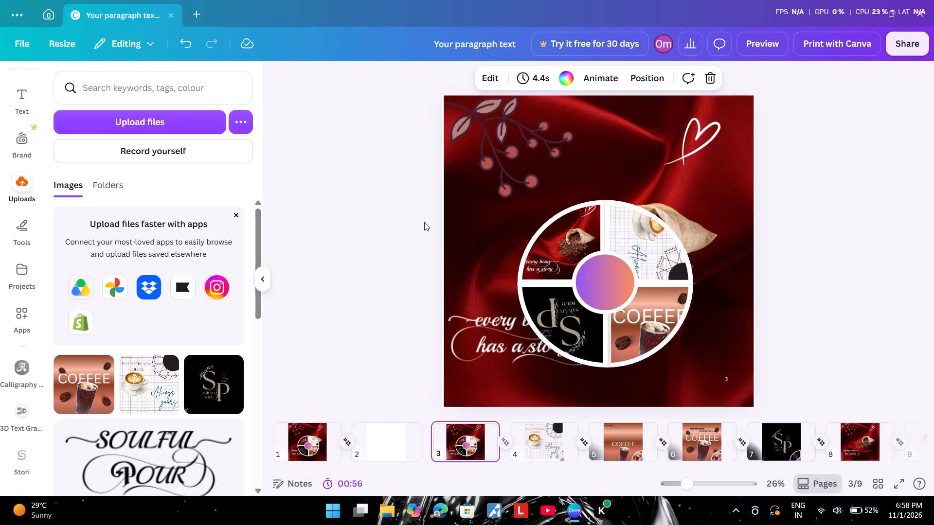
Delete the blank page 2.
click(403, 447)
click(413, 432)
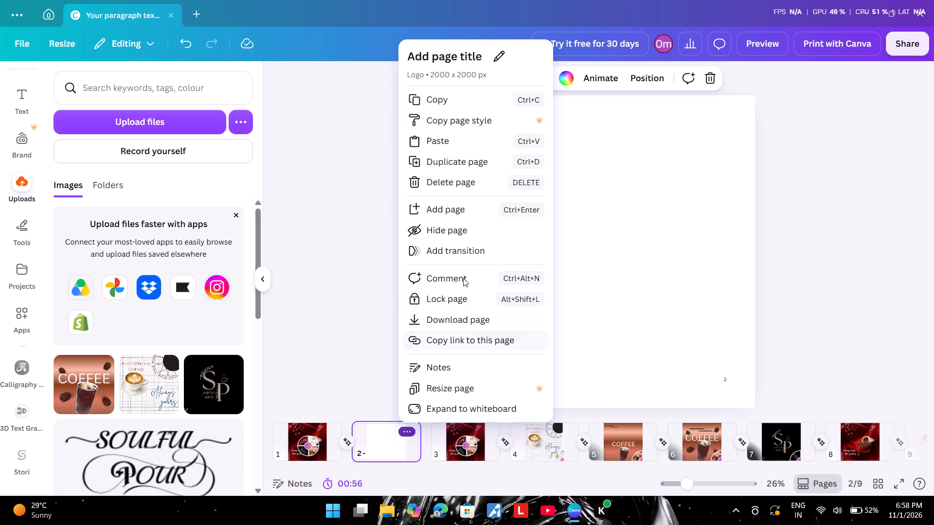
click(438, 183)
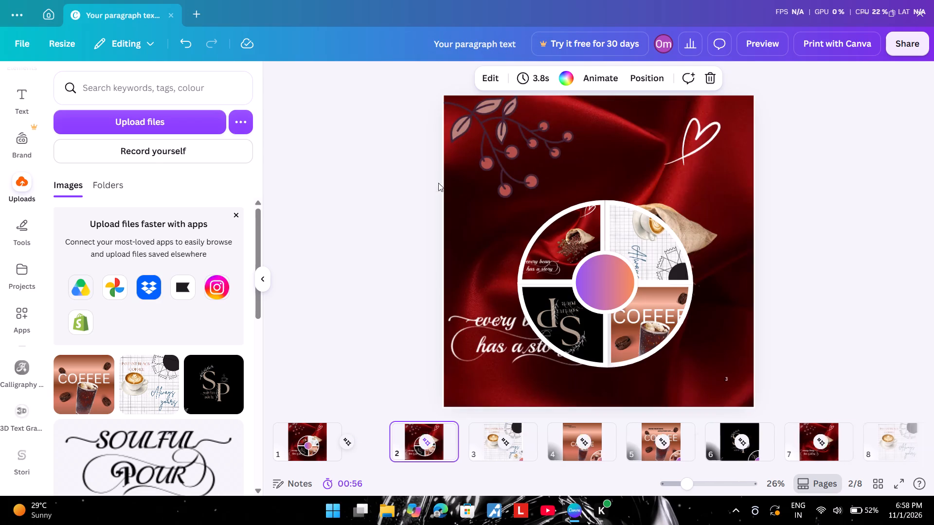
Move page 1's circular group back to the lower-right corner so only its upper-left quadrant lies on the page.
click(319, 447)
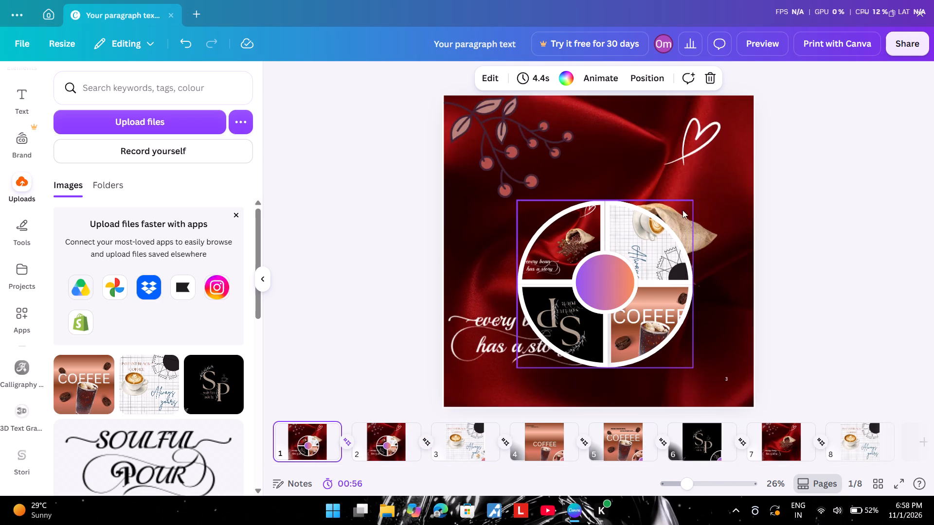
click(641, 271)
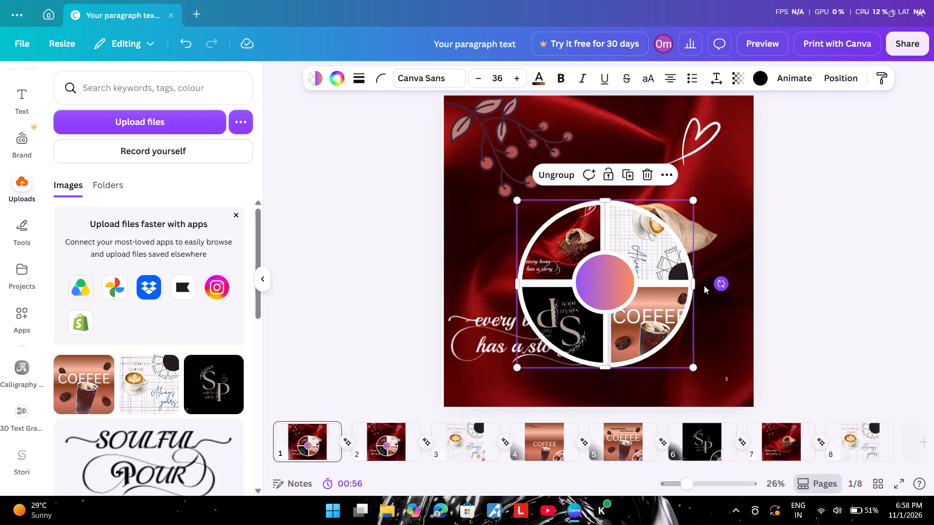
drag(614, 272, 734, 362)
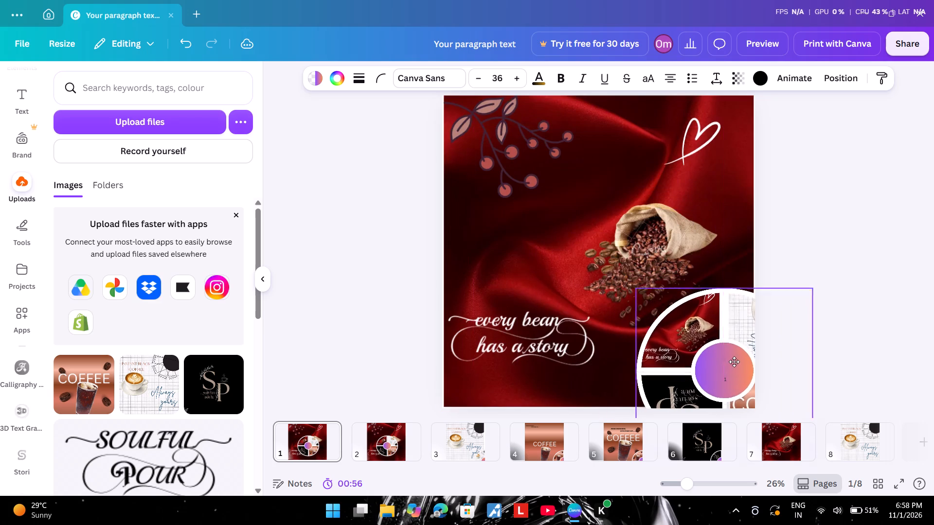
drag(734, 362, 762, 397)
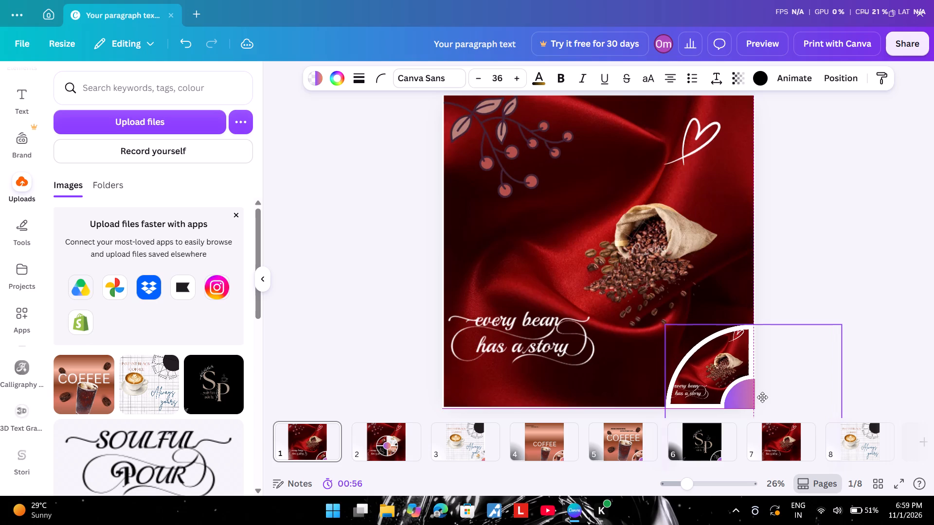
drag(762, 397, 762, 398)
On page 2, move the circular group from the centre to the page's lower-right corner.
click(386, 441)
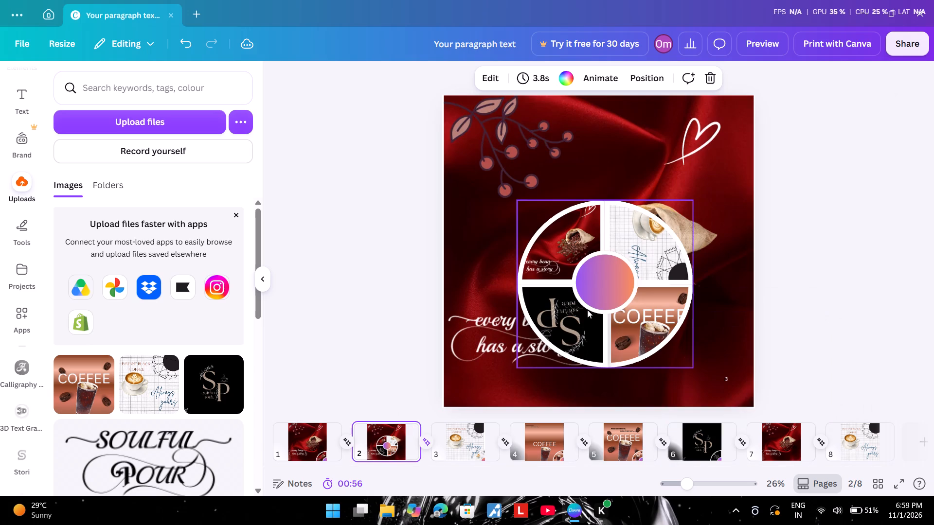
drag(625, 281, 667, 308)
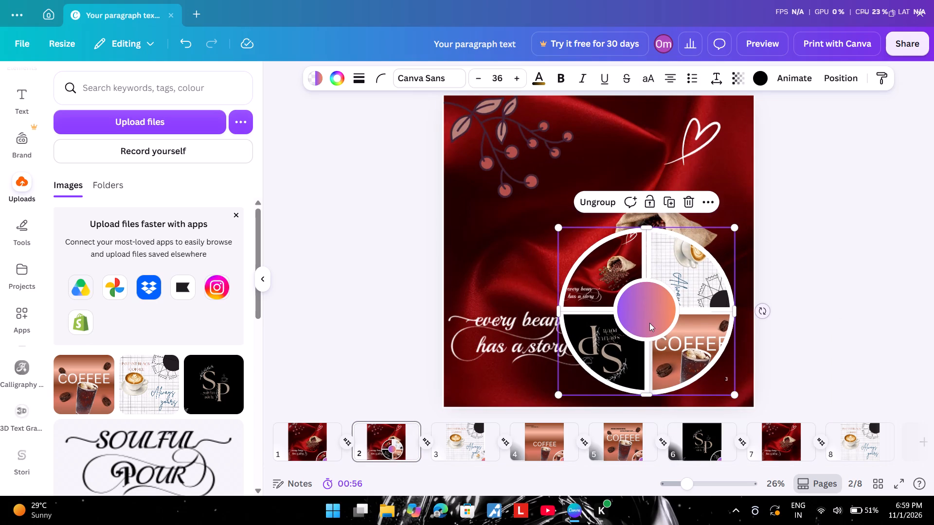
drag(648, 323, 738, 412)
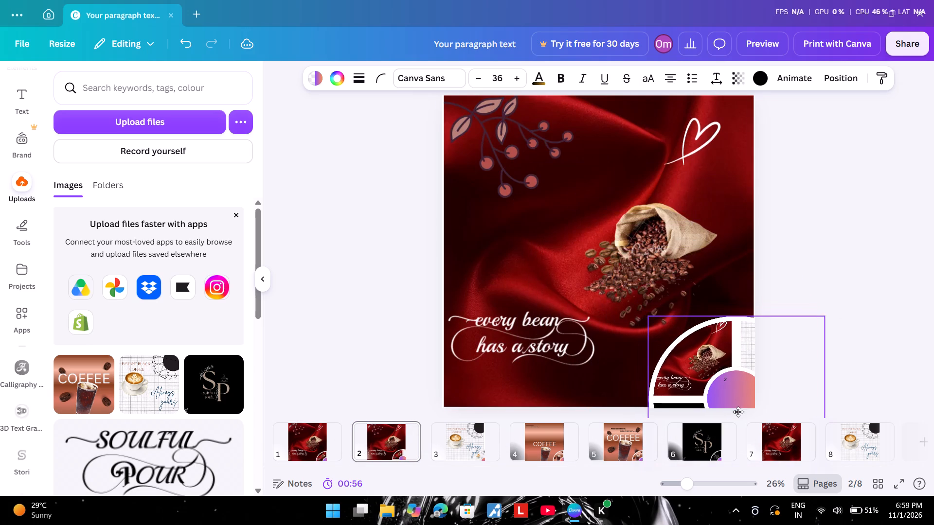
drag(738, 412, 738, 412)
Rotate page 2's circular group about 90° counterclockwise and fit its latte quadrant into the lower-right corner.
drag(850, 395, 848, 377)
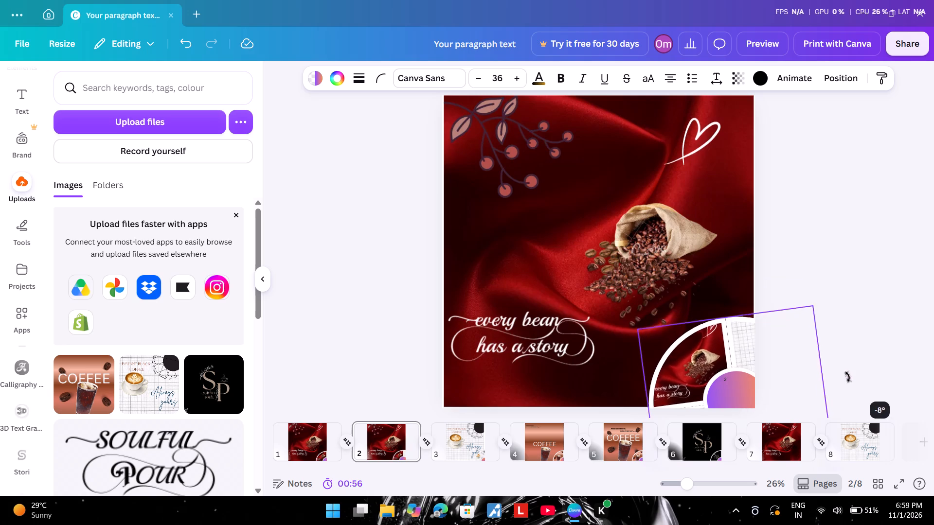
drag(848, 377, 721, 311)
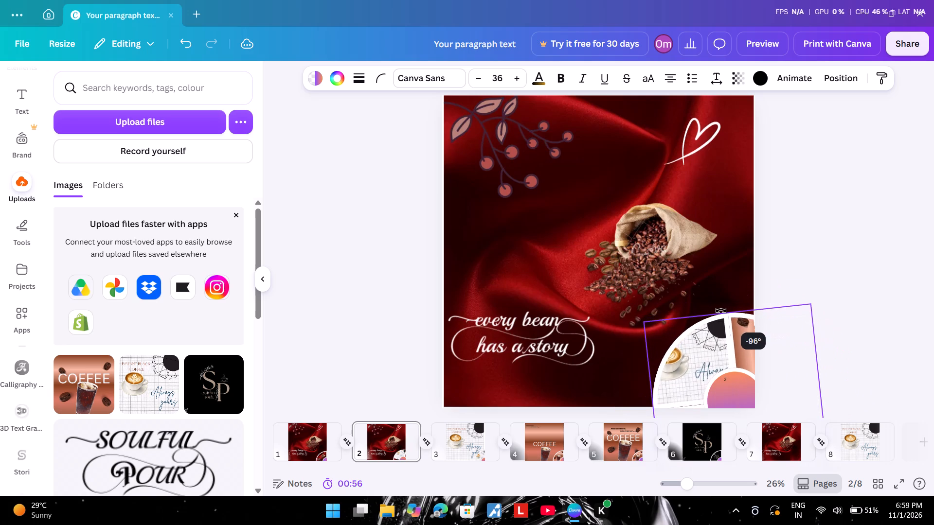
drag(721, 311, 731, 308)
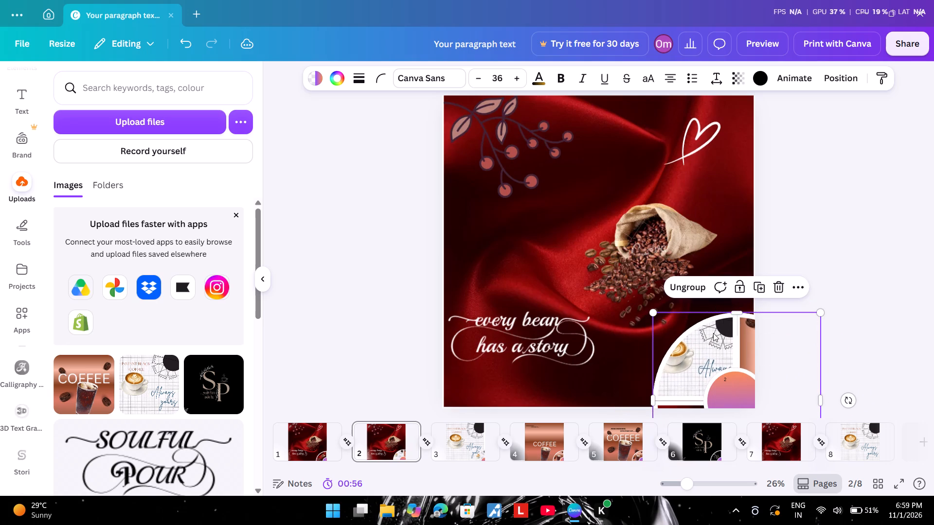
drag(710, 341, 728, 344)
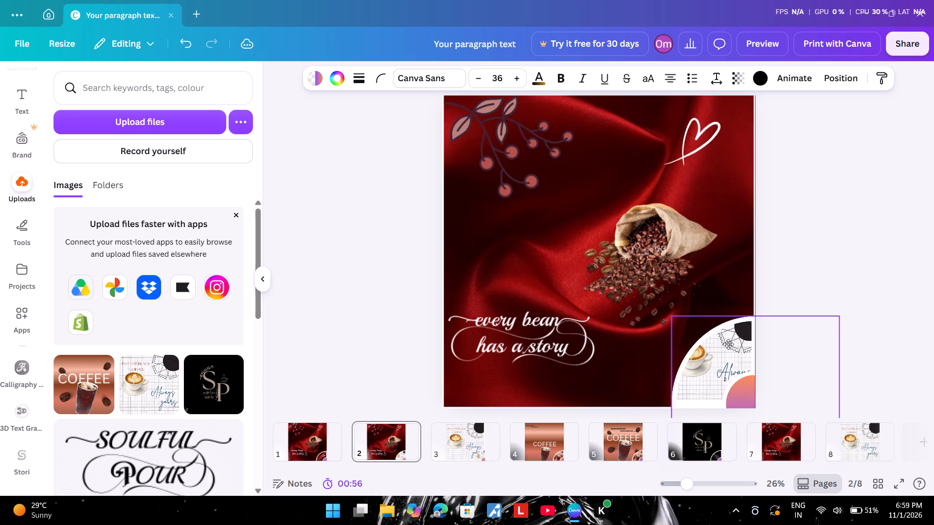
drag(728, 344, 728, 346)
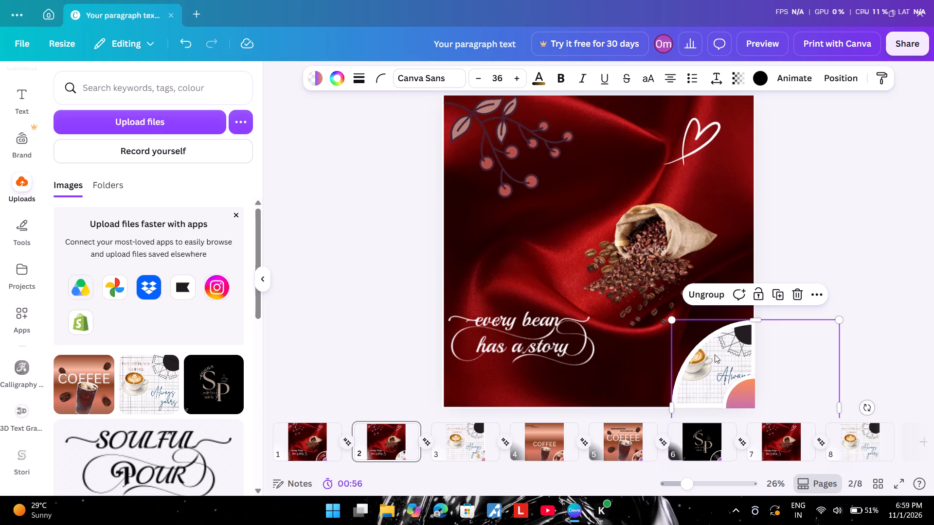
Delete the red silk coffee-bean background image from page 2, keeping the circular group in the corner.
click(476, 443)
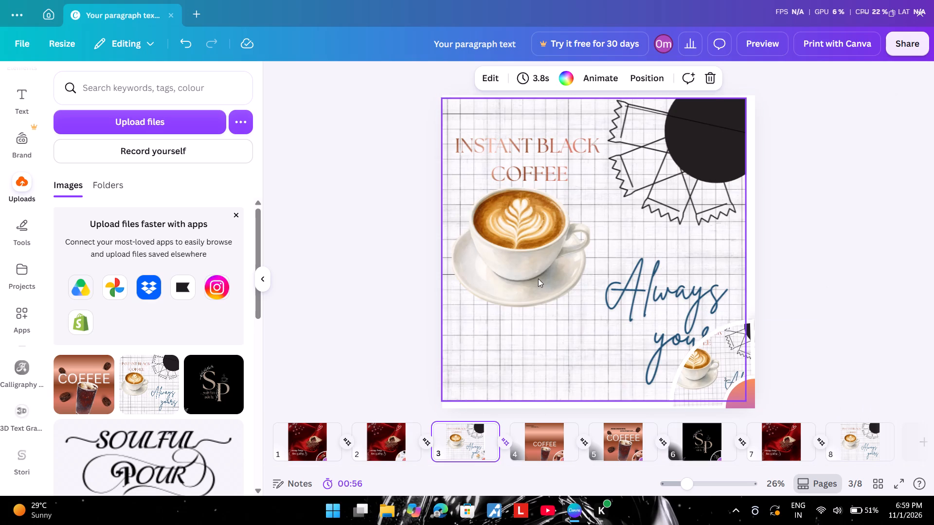
click(583, 304)
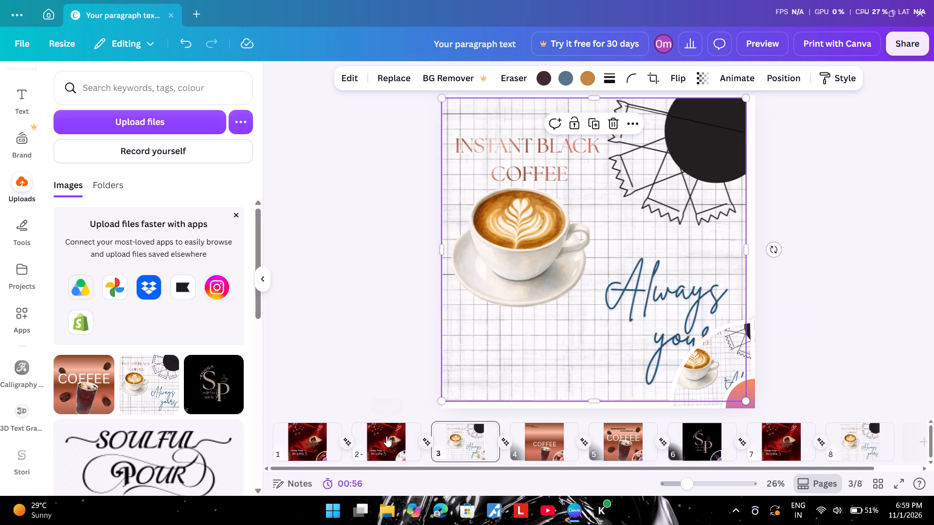
click(392, 434)
click(589, 275)
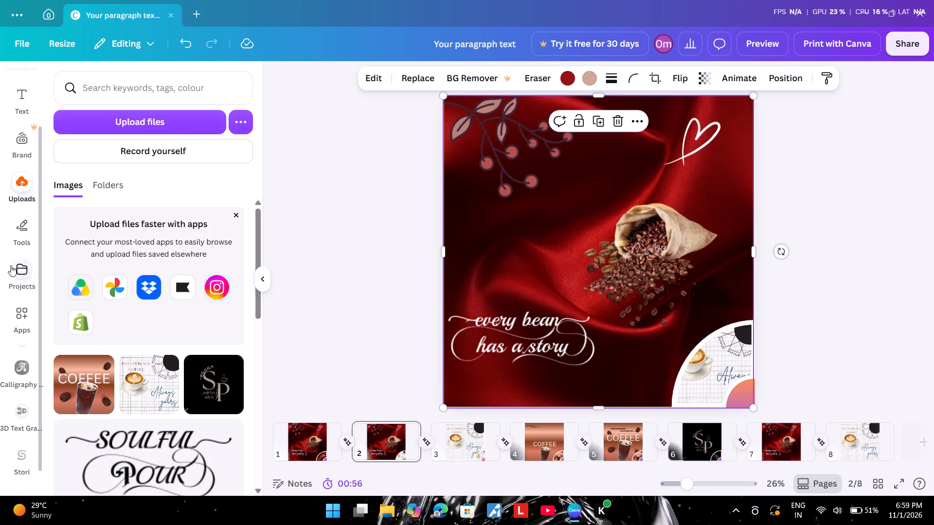
click(21, 188)
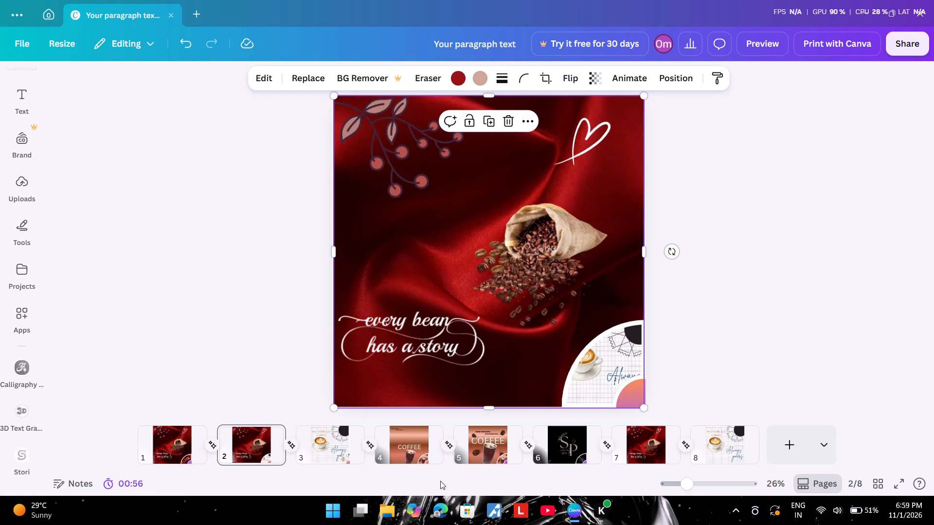
click(500, 283)
drag(507, 263, 509, 269)
drag(509, 268, 508, 217)
drag(516, 195, 522, 205)
click(522, 205)
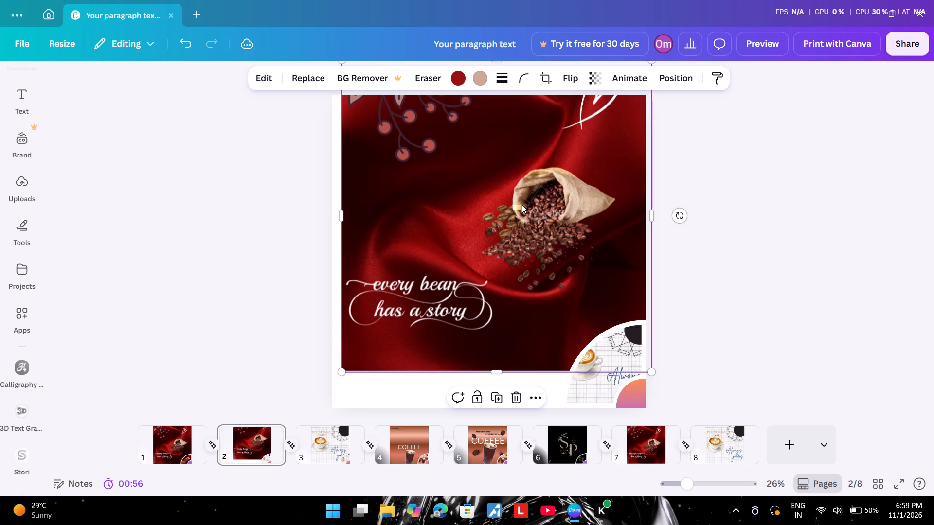
drag(521, 209, 524, 216)
click(516, 356)
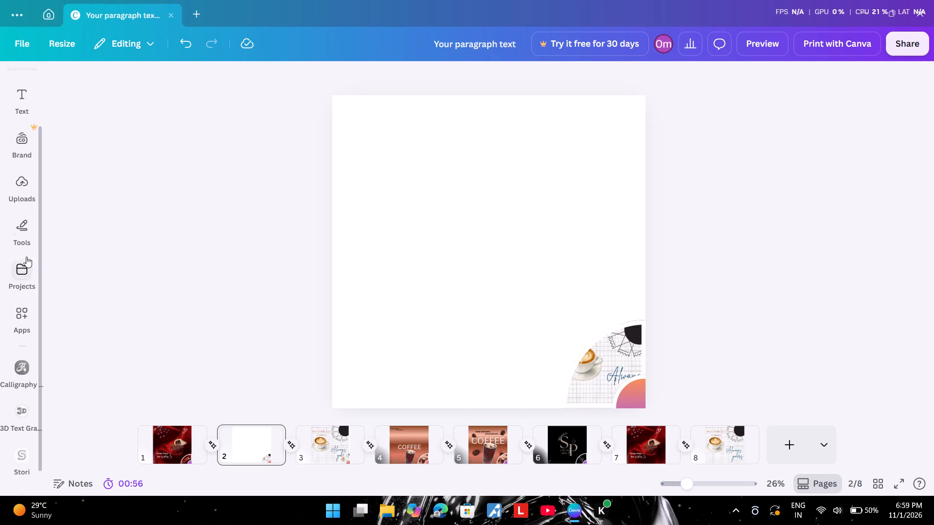
Add the uploaded "Instant Black Coffee" latte image to page 2 and enlarge it to about the full page size.
click(10, 191)
click(136, 389)
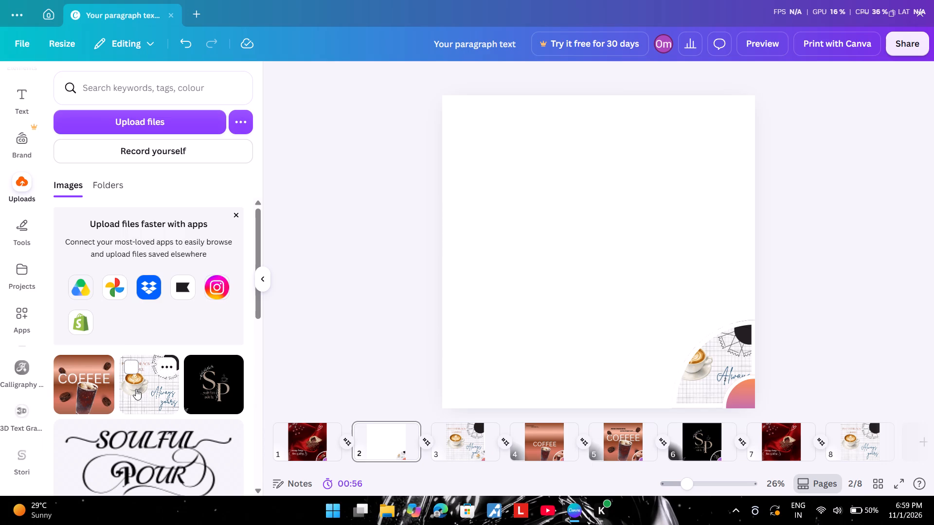
drag(601, 158, 607, 96)
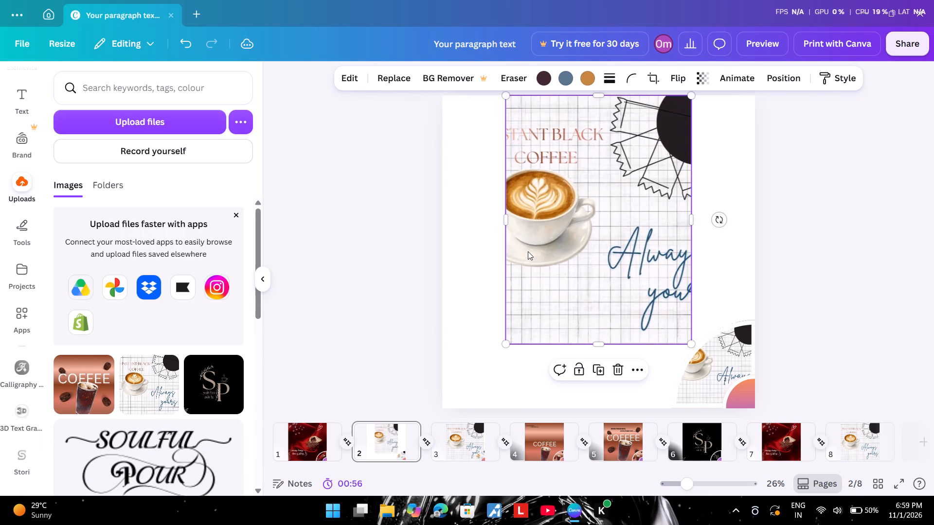
drag(503, 217, 442, 227)
drag(566, 346, 566, 347)
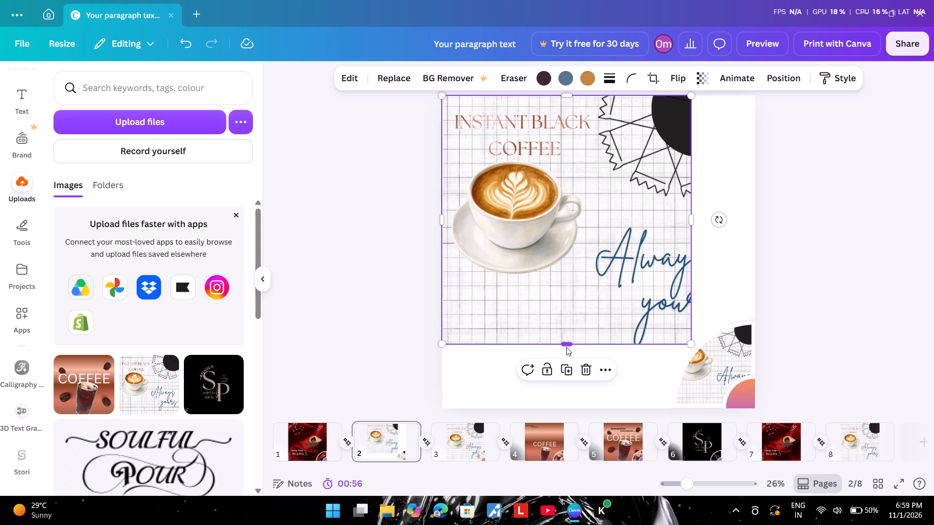
drag(566, 347, 573, 407)
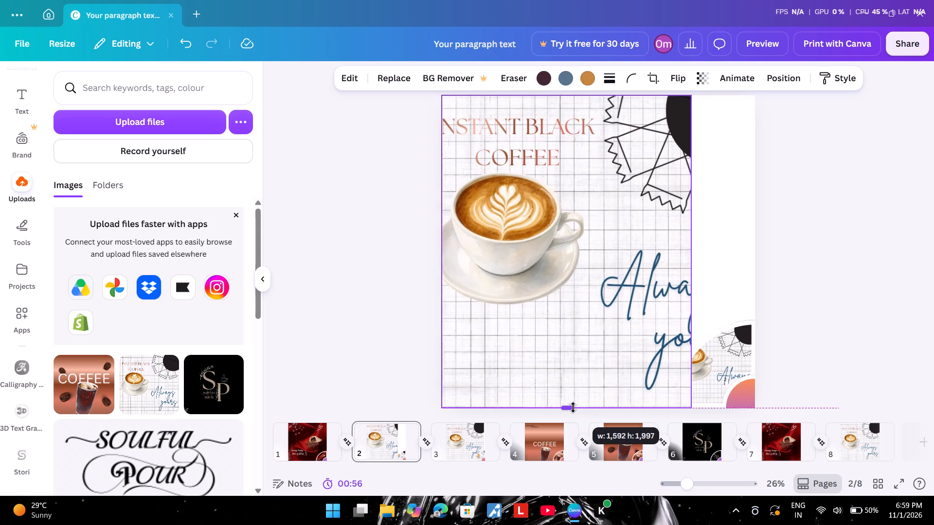
drag(573, 407, 573, 408)
drag(693, 257, 748, 260)
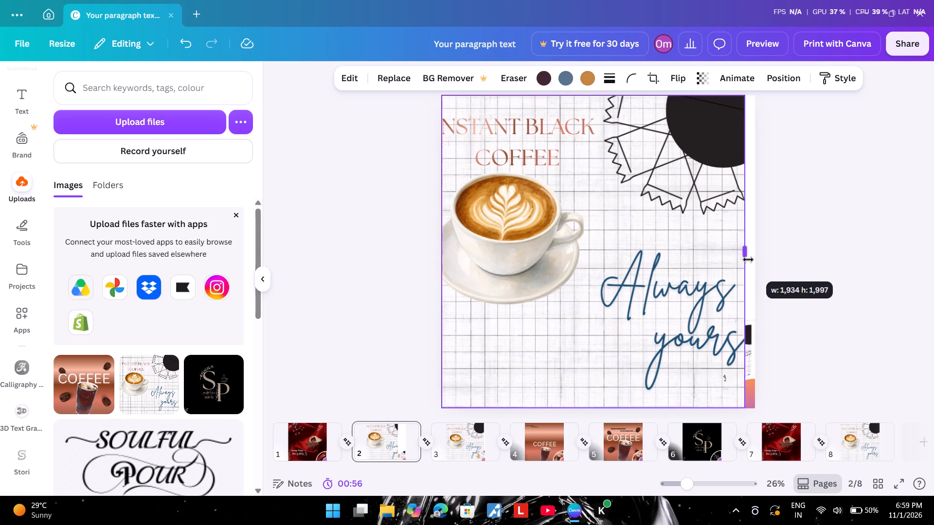
drag(748, 260, 758, 260)
drag(594, 261, 599, 267)
Rescale page 2's latte image slightly smaller than the page and reposition it so its full heading fits inside the page.
click(468, 437)
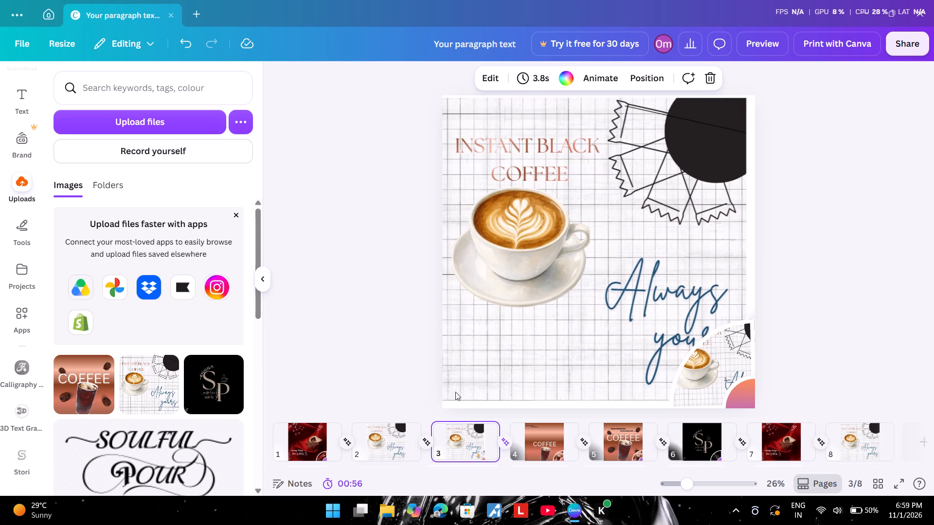
click(392, 440)
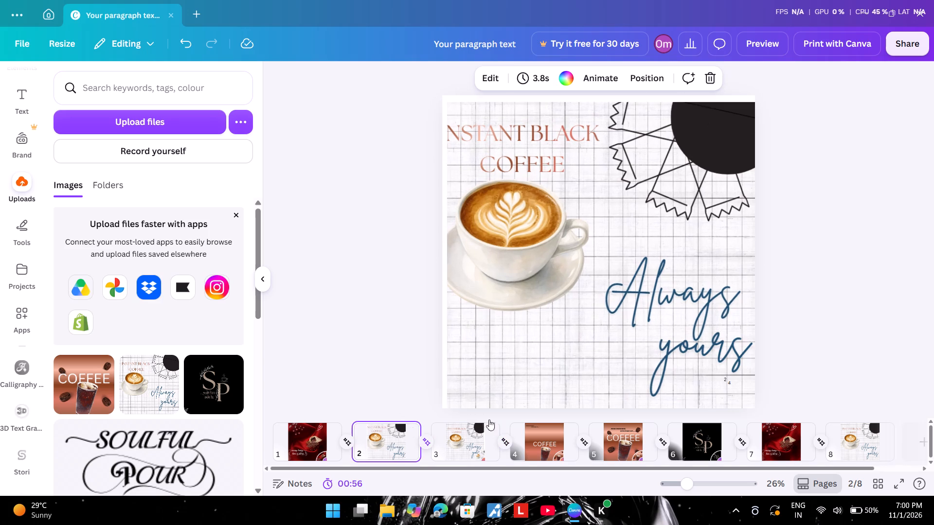
click(546, 367)
drag(598, 413, 594, 389)
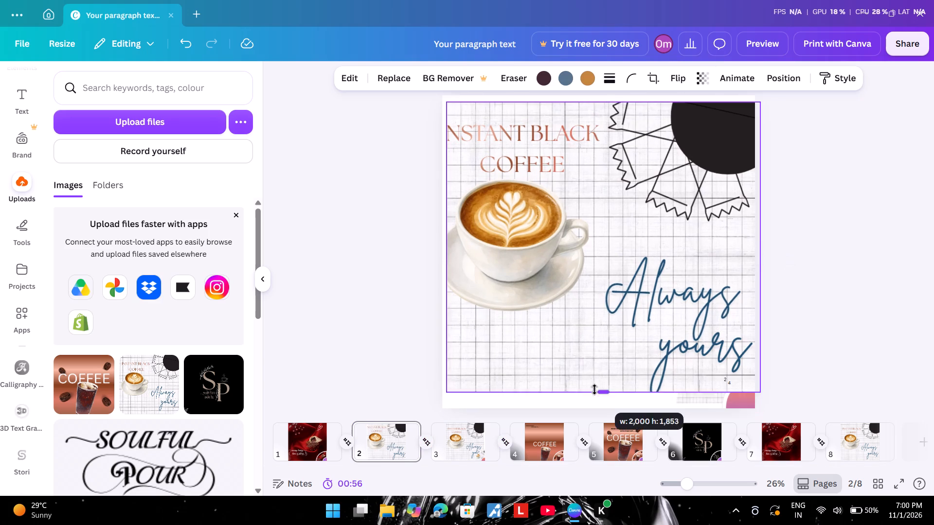
drag(594, 389, 594, 388)
drag(447, 246, 437, 246)
drag(502, 263, 515, 265)
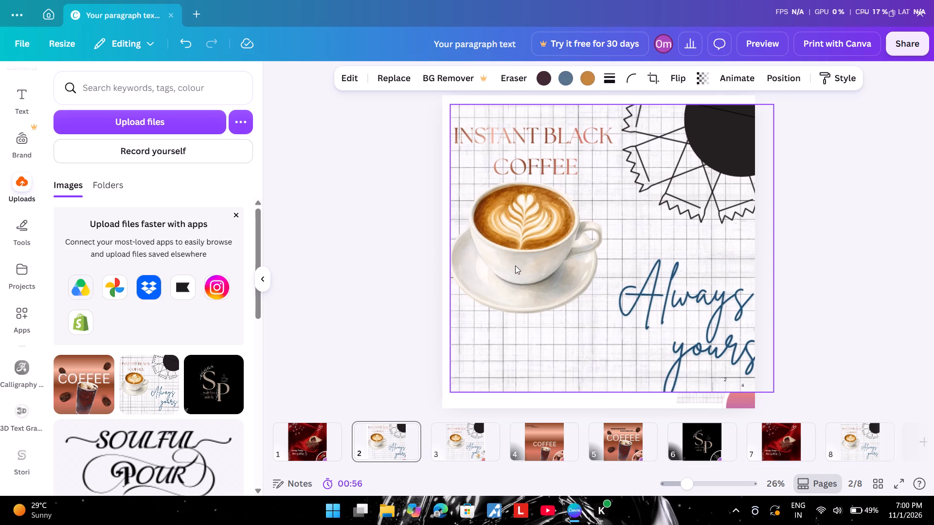
drag(776, 395, 704, 353)
drag(596, 243, 614, 253)
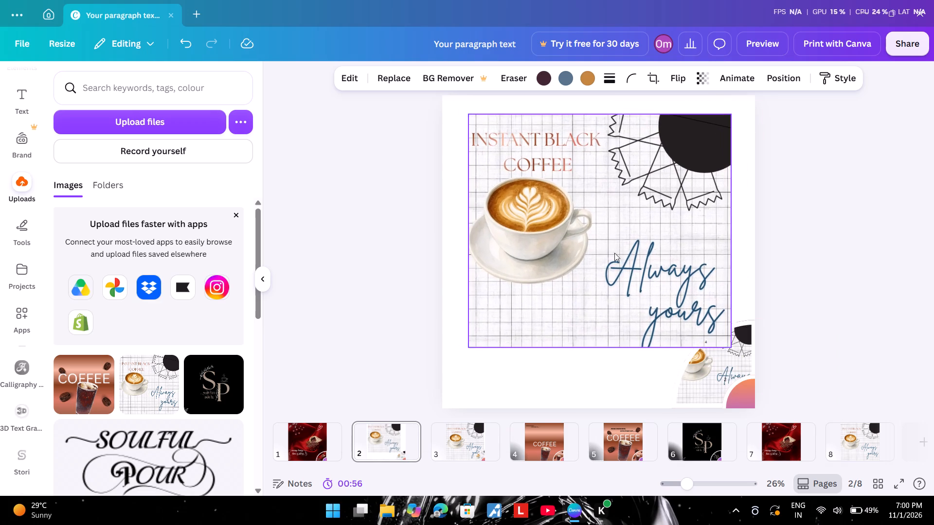
drag(734, 351, 731, 399)
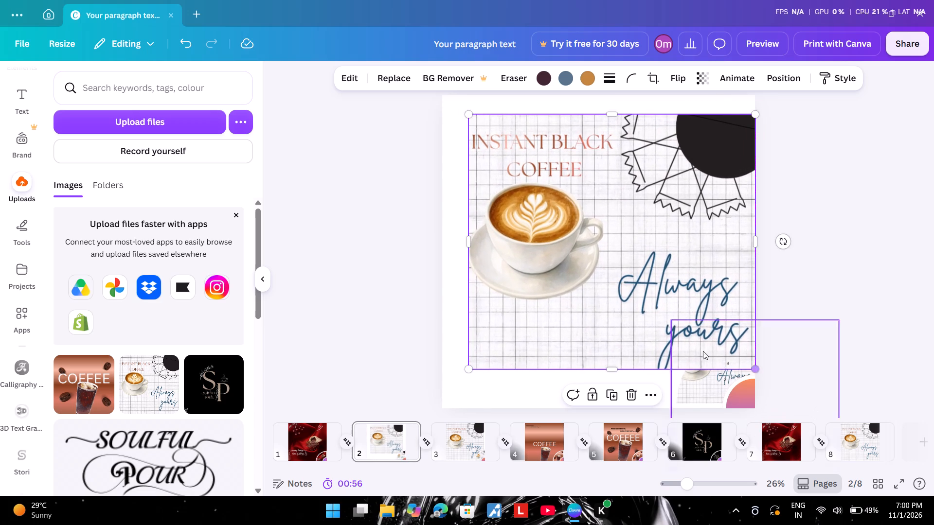
drag(680, 308, 672, 311)
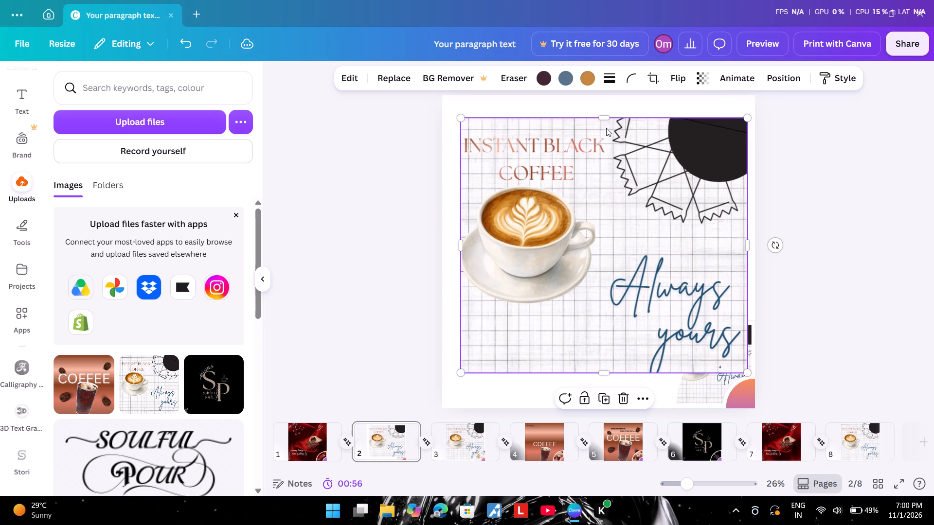
Extend all four sides of page 2's latte image to the page edges so it fills the page.
drag(604, 118, 603, 93)
click(603, 93)
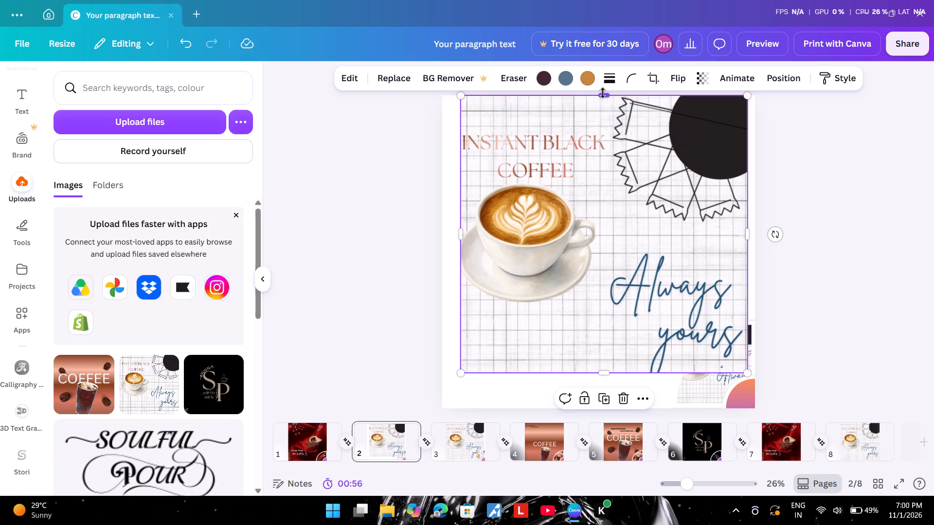
drag(609, 375, 608, 394)
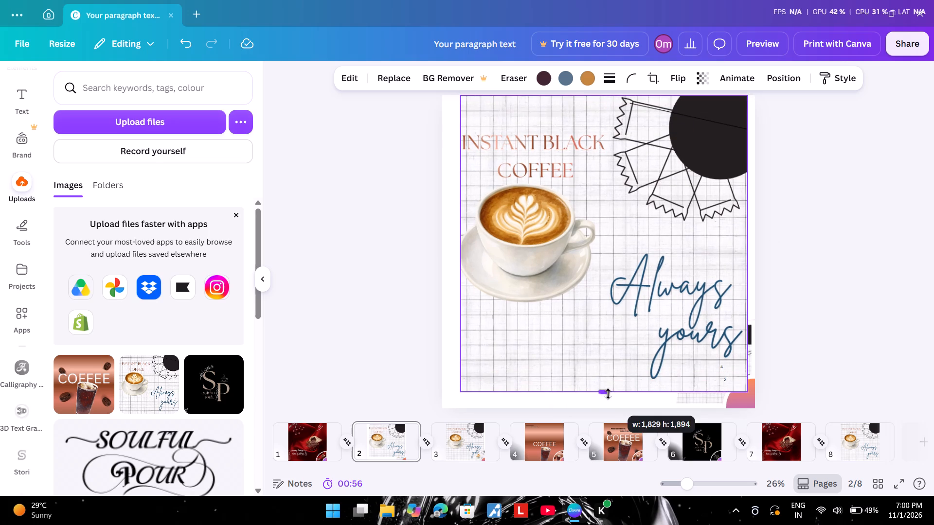
drag(608, 394, 607, 409)
drag(464, 254, 463, 253)
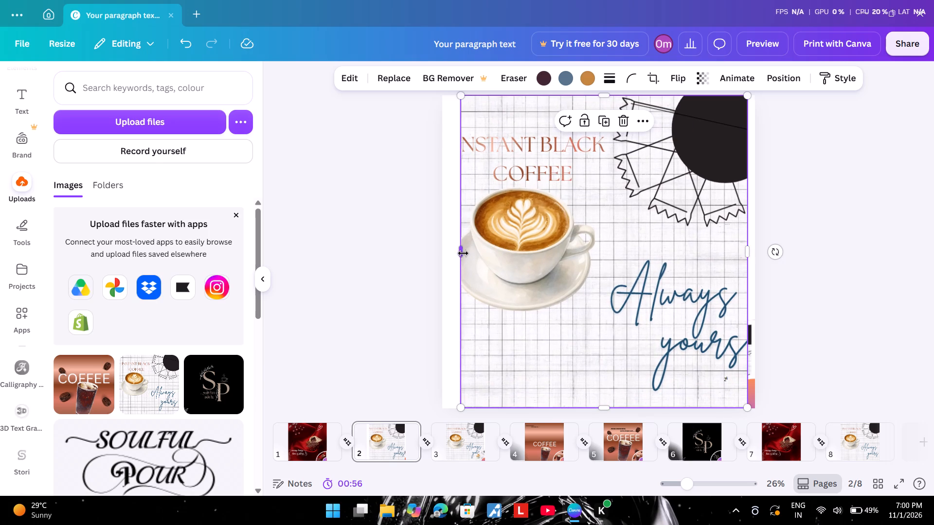
drag(463, 253, 446, 255)
drag(748, 254, 755, 254)
click(681, 242)
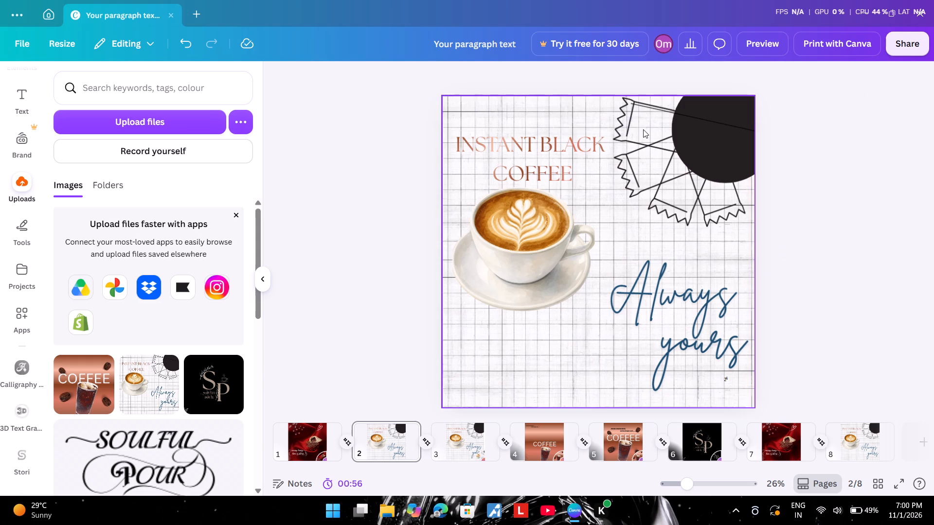
Send page 2's latte image to the back, behind the circular group.
click(643, 129)
click(637, 122)
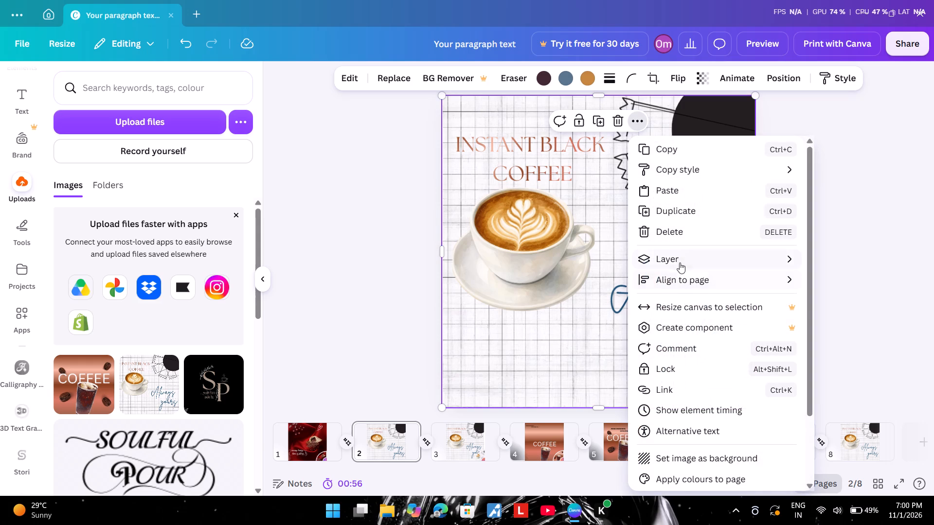
click(680, 262)
click(709, 259)
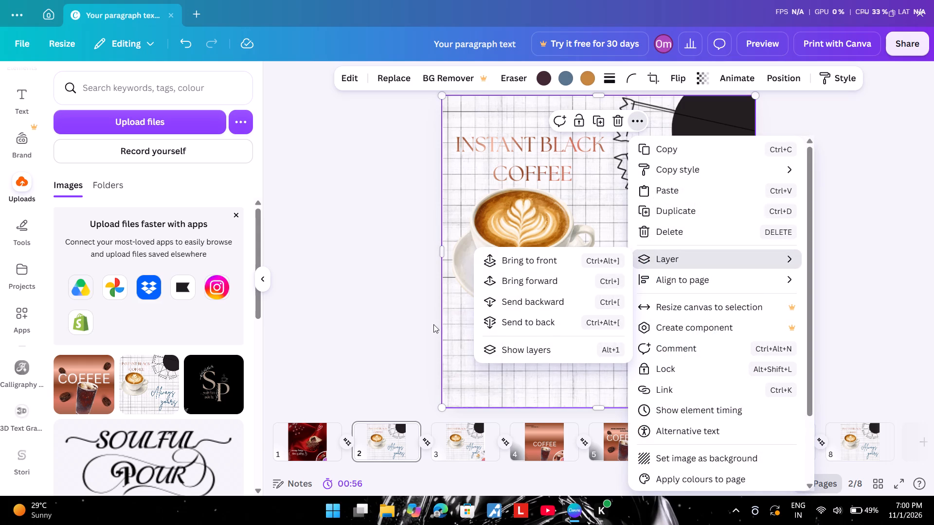
click(534, 328)
click(862, 300)
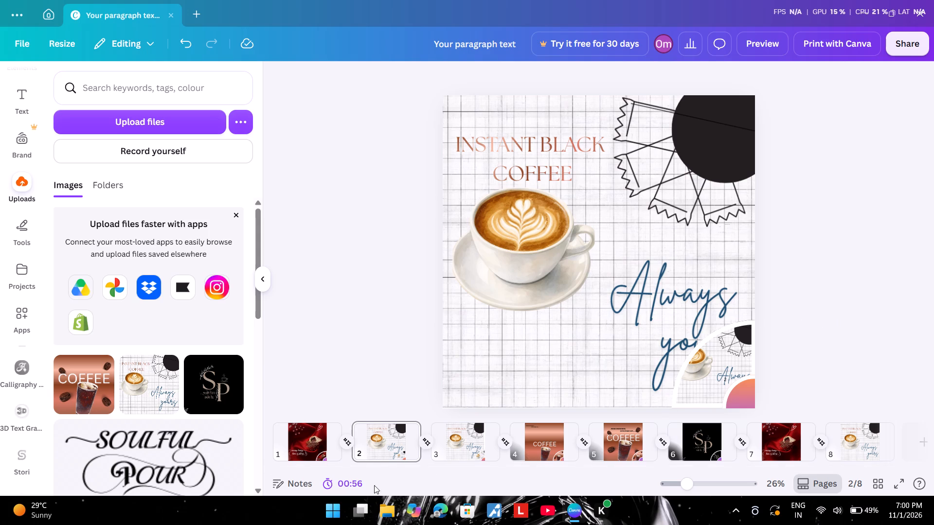
On page 3, extend the latte background image's lower edge down to the bottom of the page.
click(466, 442)
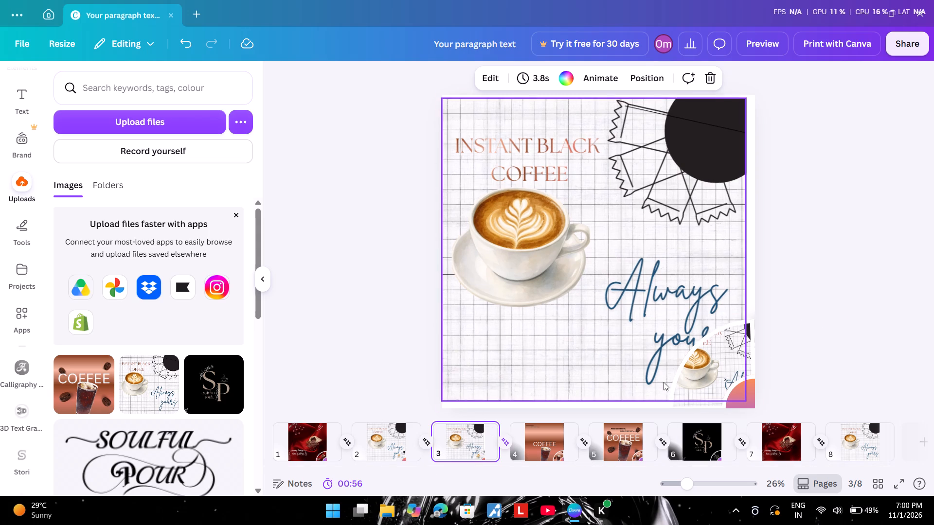
click(693, 373)
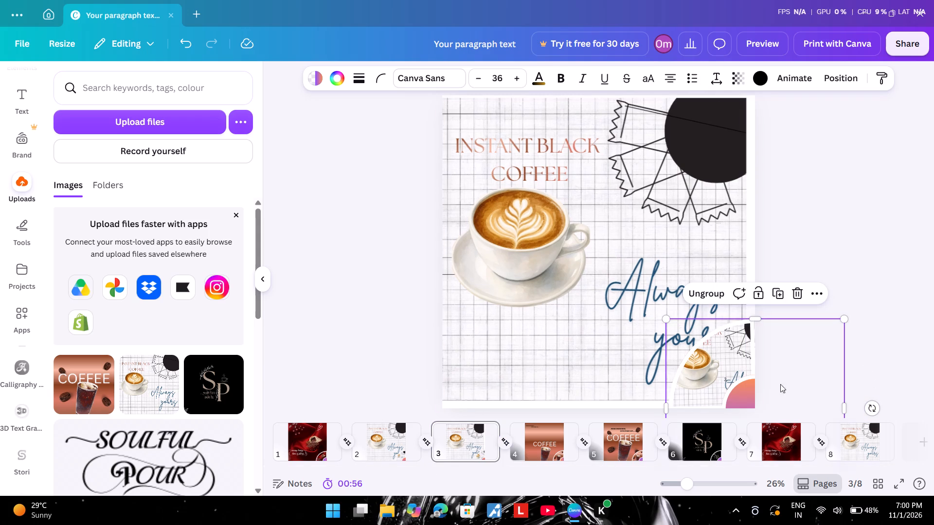
click(629, 367)
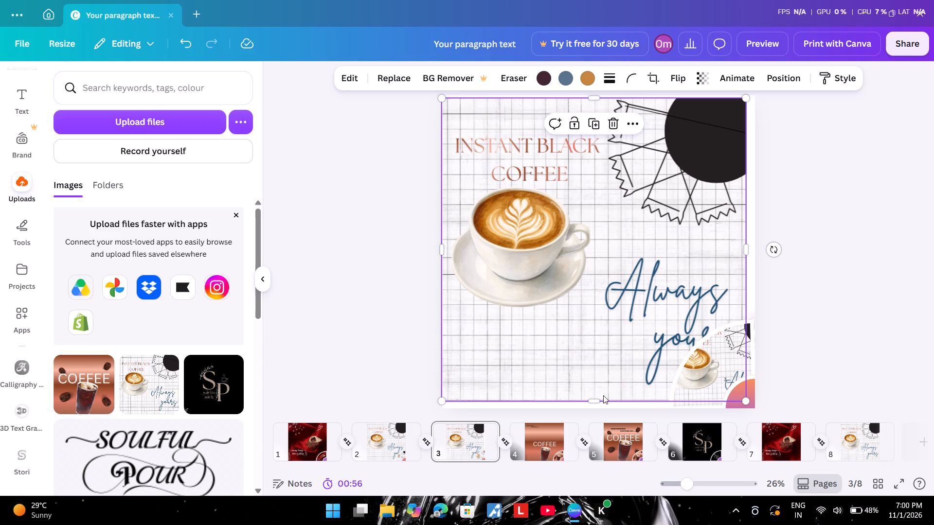
drag(593, 399, 593, 405)
click(842, 268)
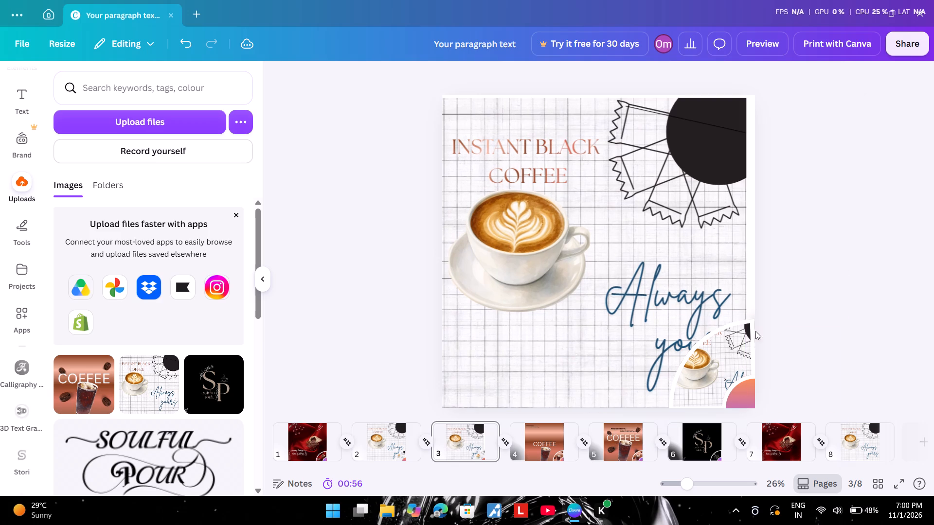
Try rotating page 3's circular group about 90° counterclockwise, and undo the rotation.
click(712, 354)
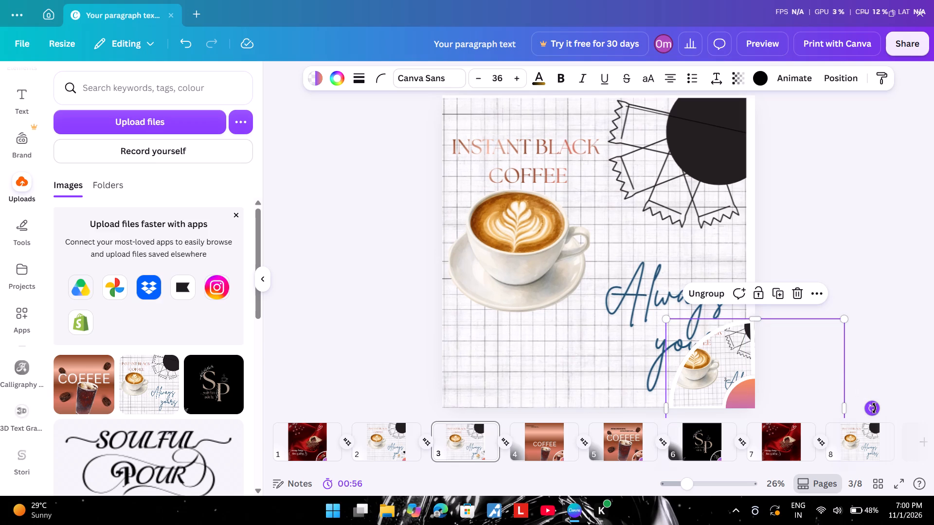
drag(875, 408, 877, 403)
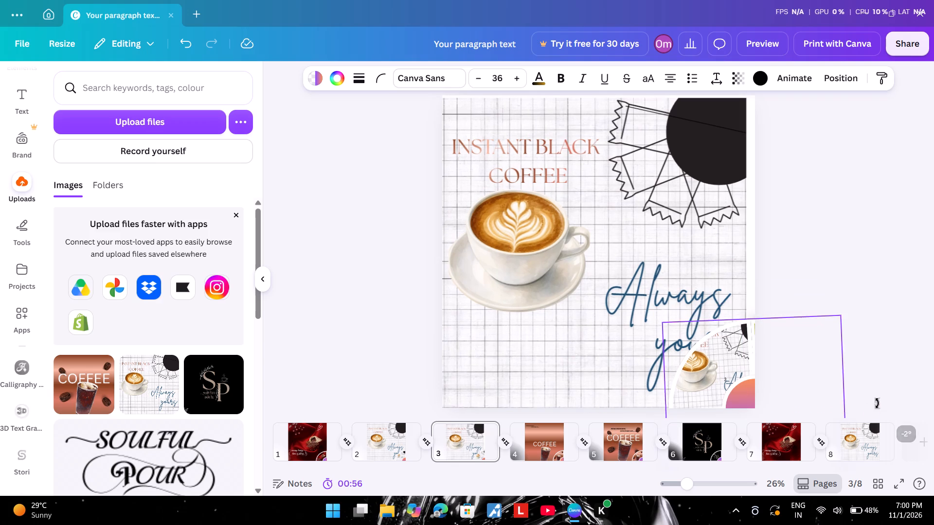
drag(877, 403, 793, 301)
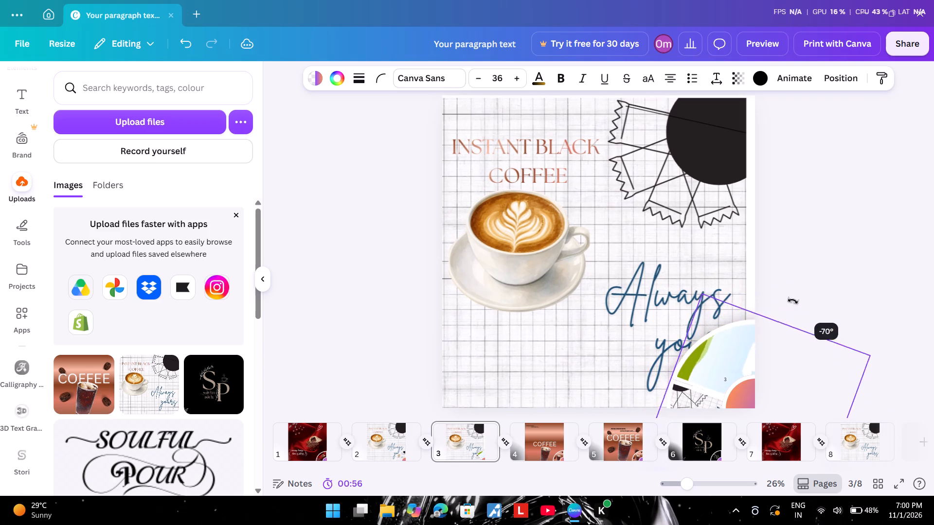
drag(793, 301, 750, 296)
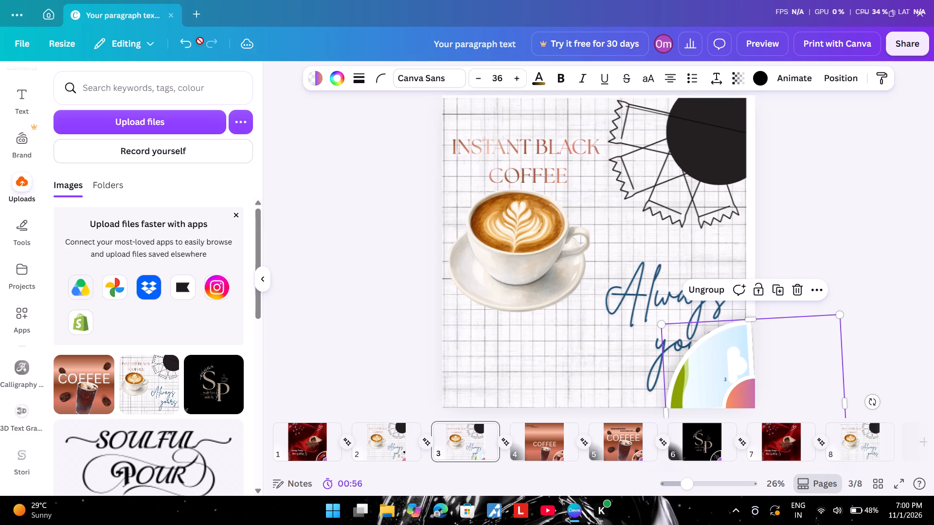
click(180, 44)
Move page 3's circular group from the lower-right corner to near the middle of the page.
drag(711, 391, 584, 272)
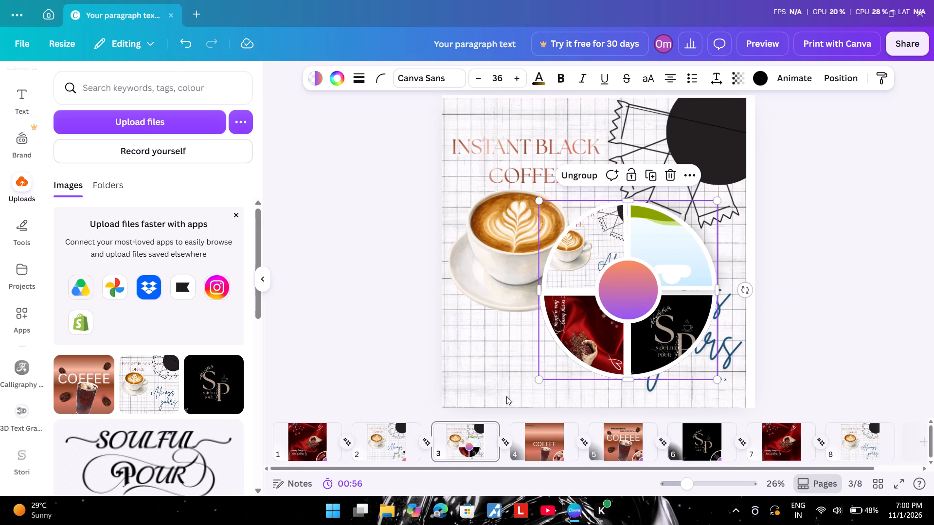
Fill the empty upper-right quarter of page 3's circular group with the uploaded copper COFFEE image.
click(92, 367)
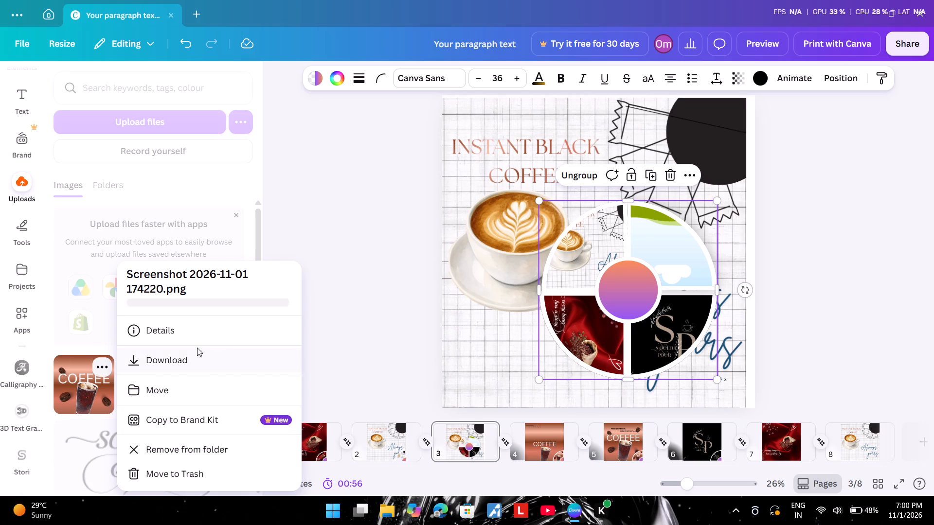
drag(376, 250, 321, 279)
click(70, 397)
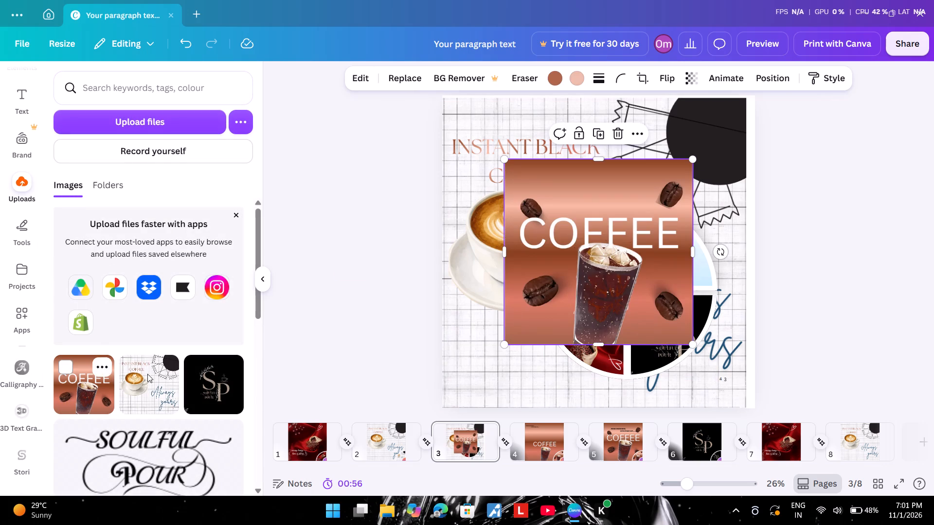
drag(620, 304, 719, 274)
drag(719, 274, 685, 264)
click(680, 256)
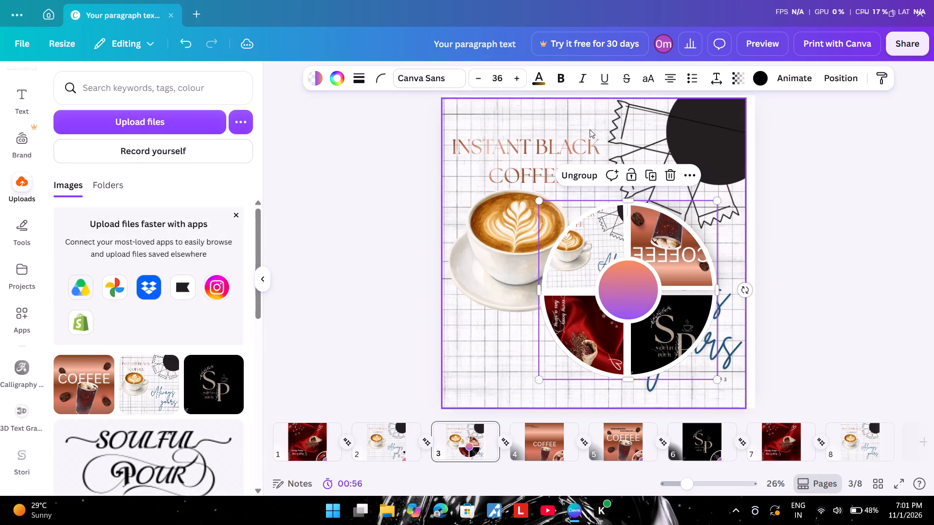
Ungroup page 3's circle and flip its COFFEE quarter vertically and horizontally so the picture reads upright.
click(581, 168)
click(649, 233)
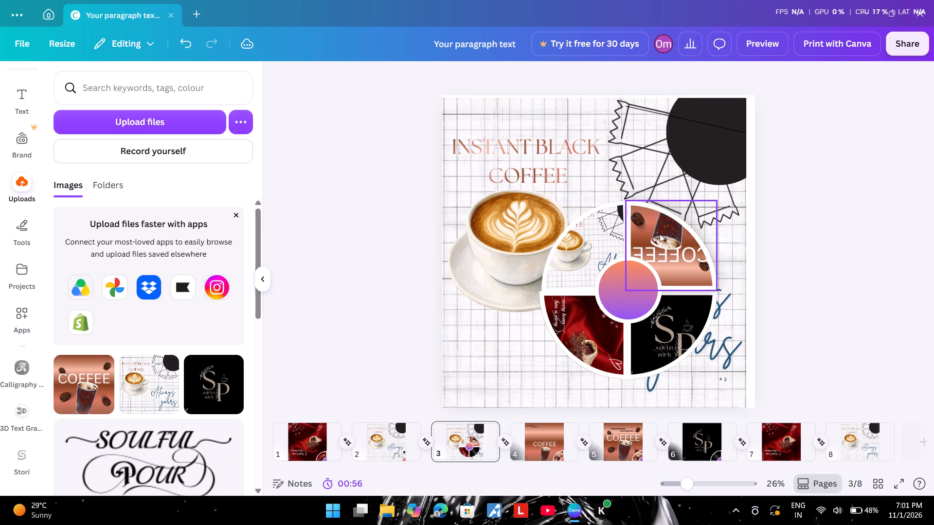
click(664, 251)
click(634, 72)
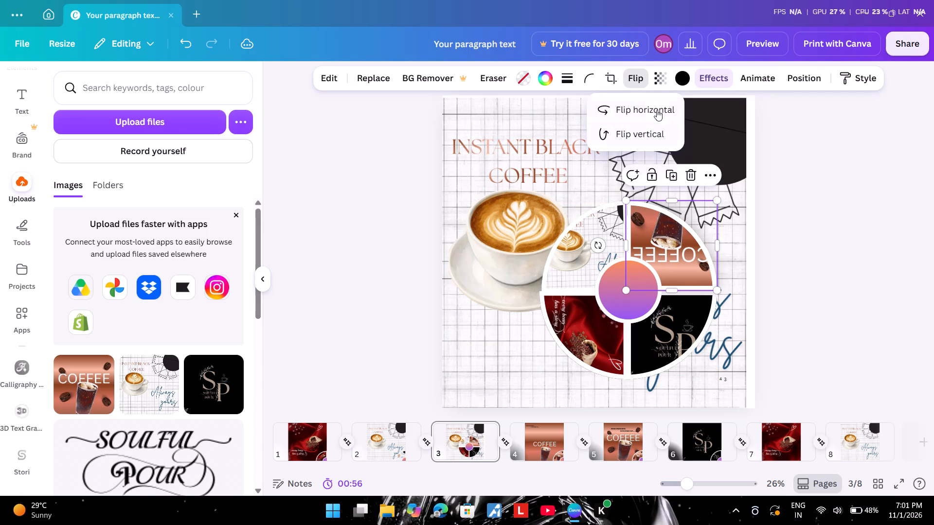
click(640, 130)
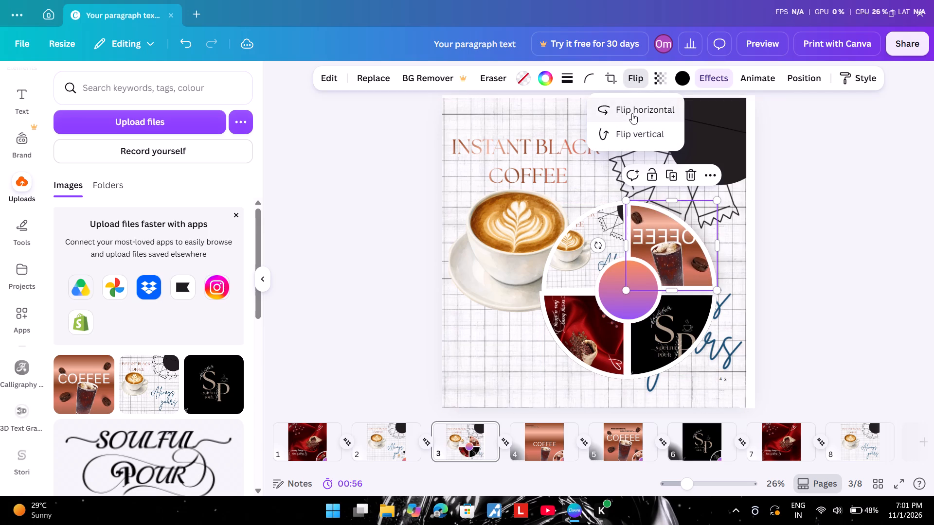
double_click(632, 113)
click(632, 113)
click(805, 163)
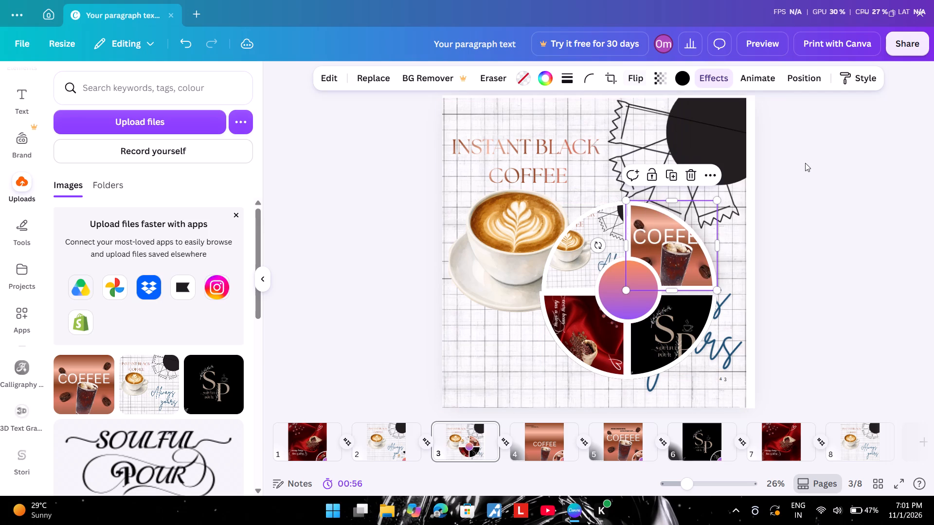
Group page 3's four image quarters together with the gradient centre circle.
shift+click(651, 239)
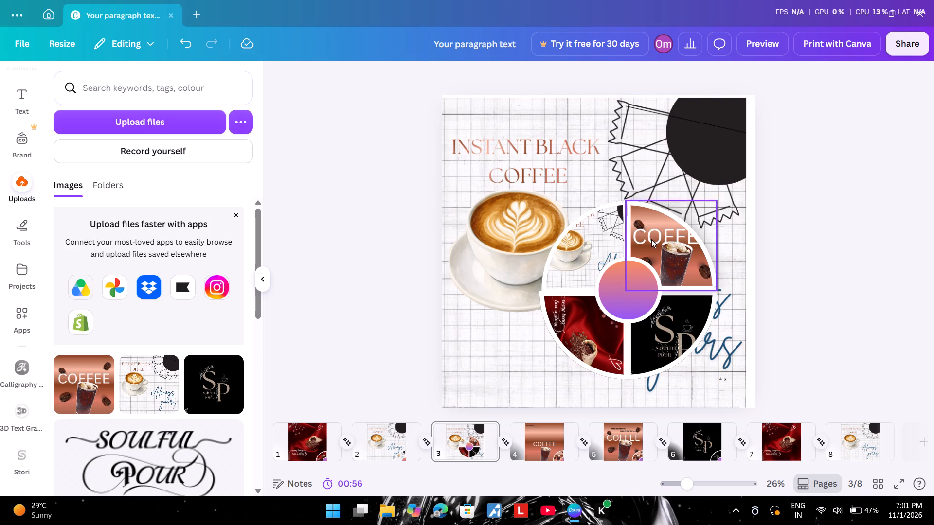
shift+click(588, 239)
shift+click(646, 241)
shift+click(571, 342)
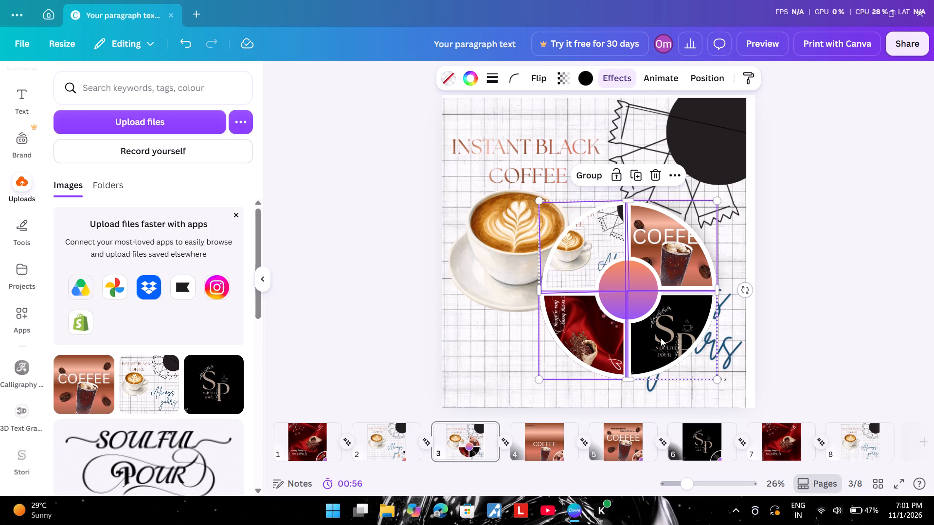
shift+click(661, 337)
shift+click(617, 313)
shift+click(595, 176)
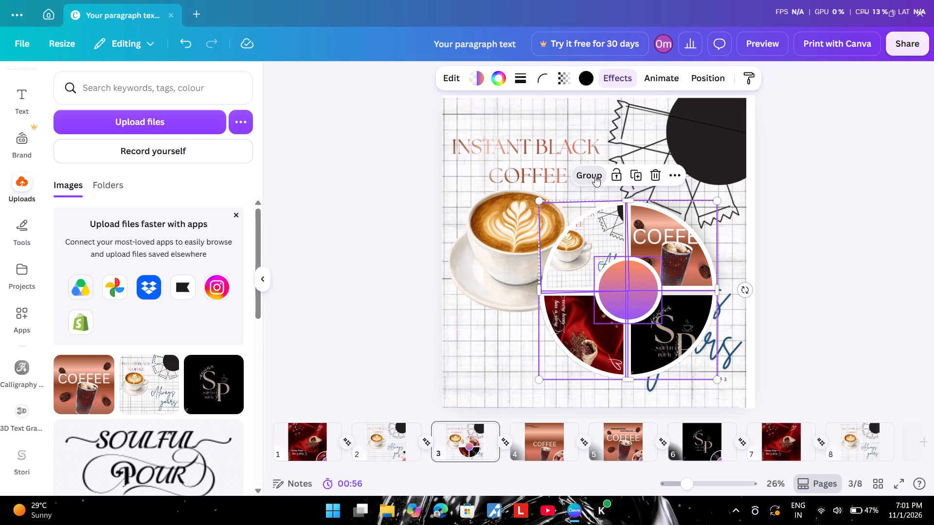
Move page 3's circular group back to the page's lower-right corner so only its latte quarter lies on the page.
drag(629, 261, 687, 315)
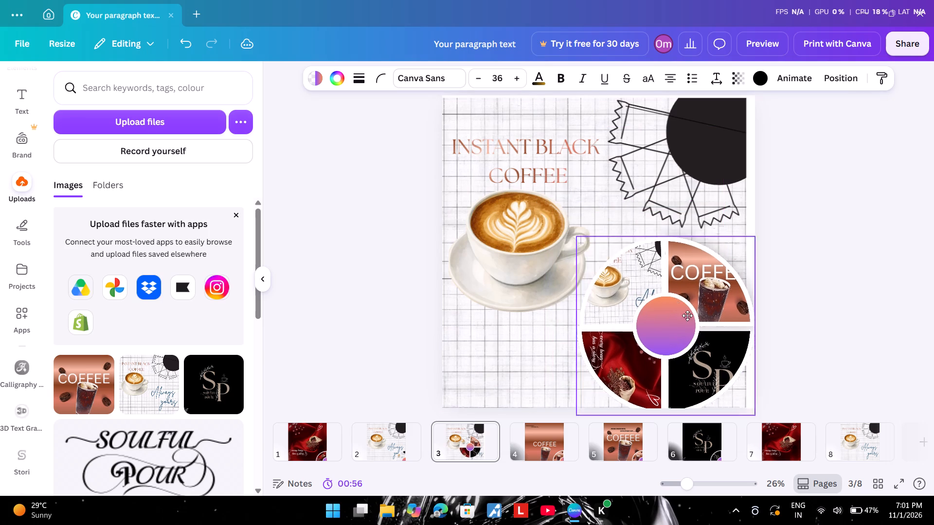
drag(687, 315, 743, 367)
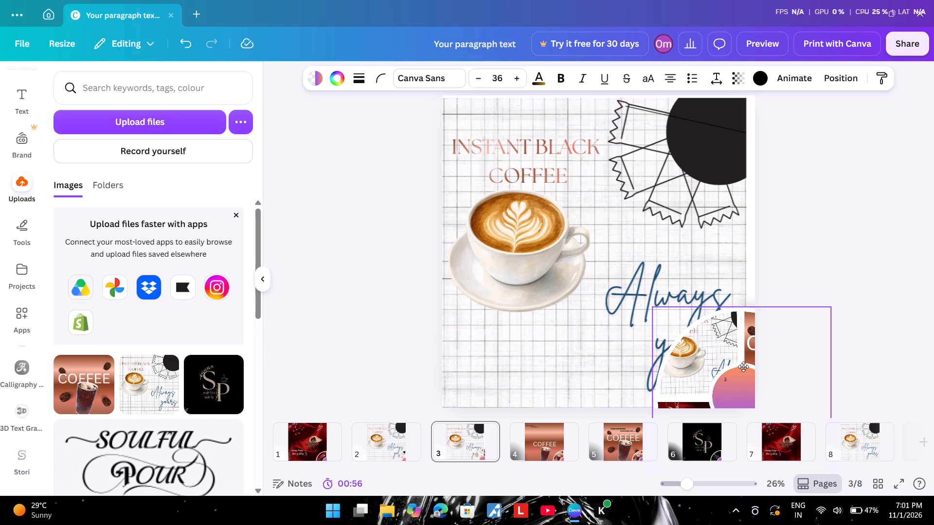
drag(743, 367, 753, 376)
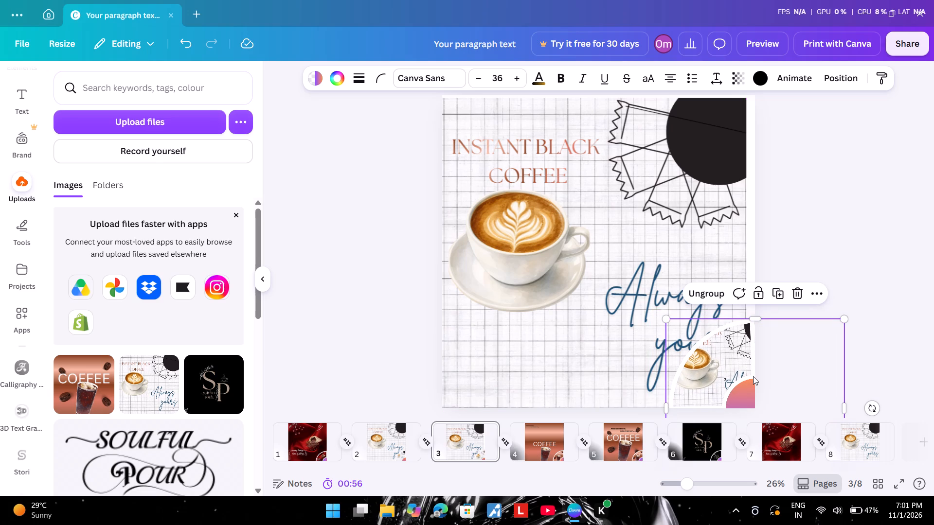
Delete page 3, the second of the two consecutive latte pages.
click(484, 426)
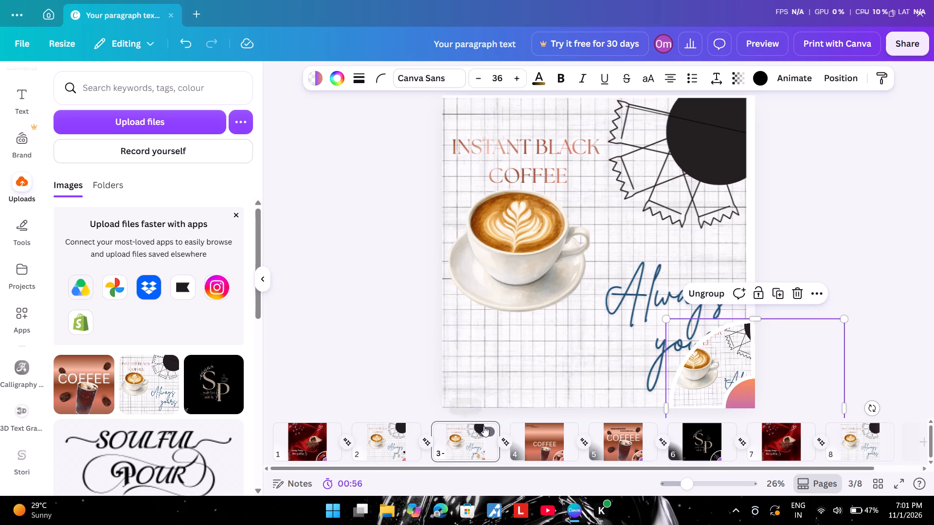
click(484, 432)
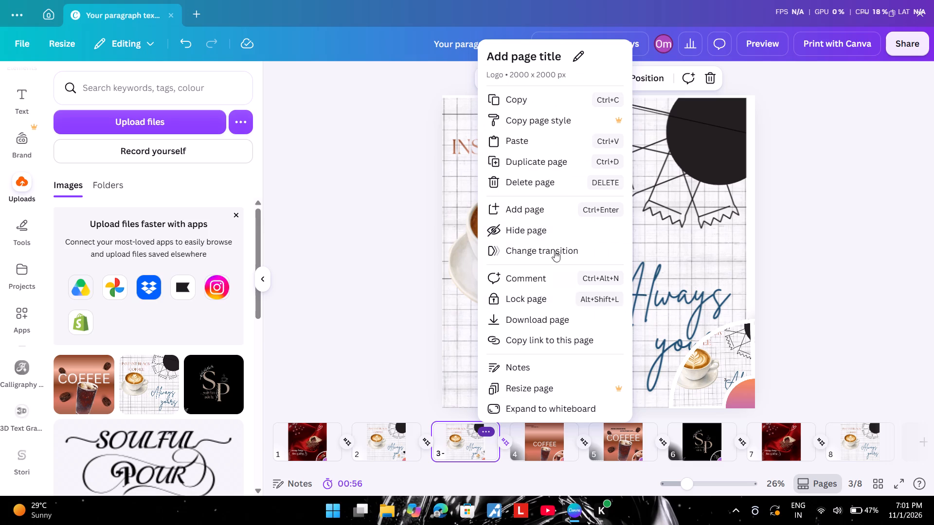
click(562, 181)
Check page 2's circular group and the transition between pages 2 and 3.
click(398, 438)
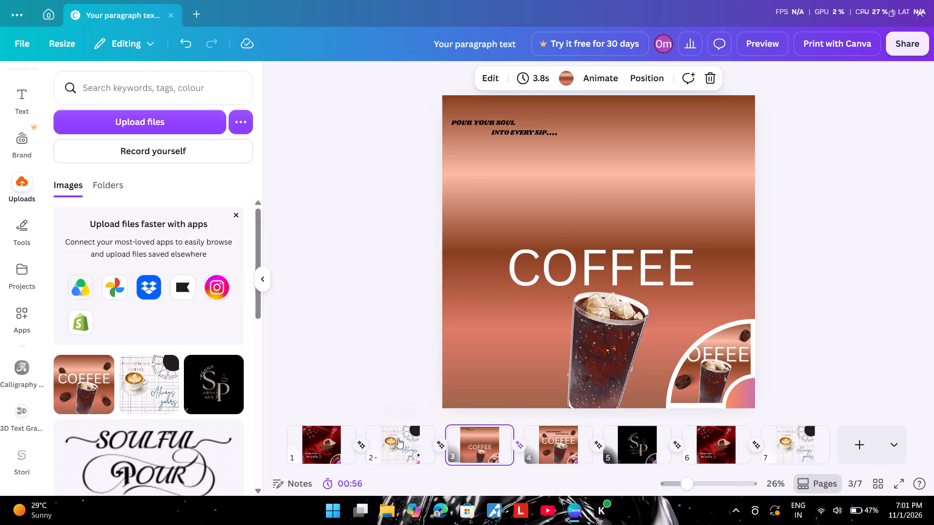
click(714, 372)
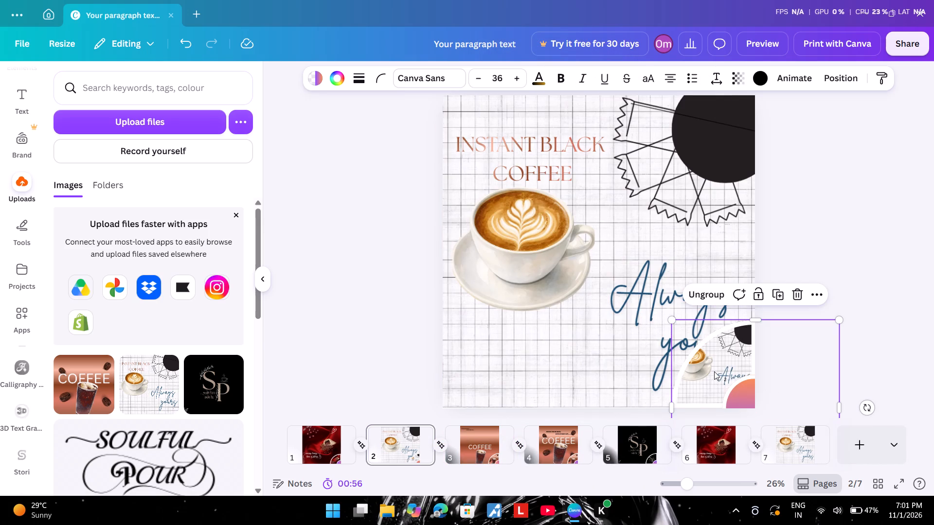
click(444, 441)
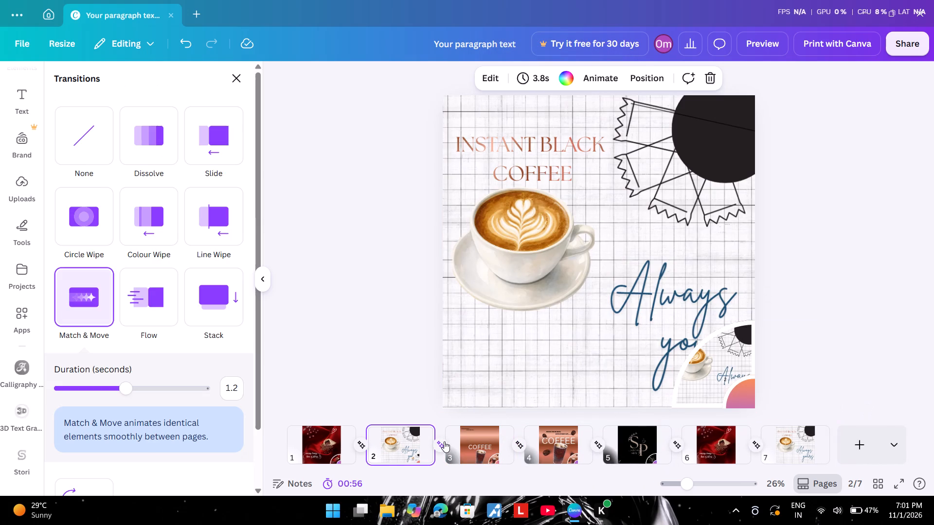
click(333, 310)
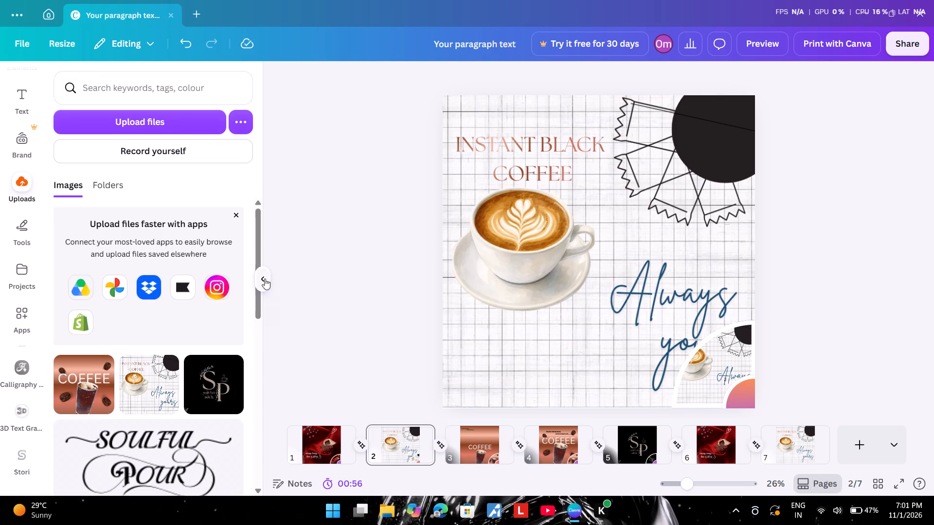
click(265, 279)
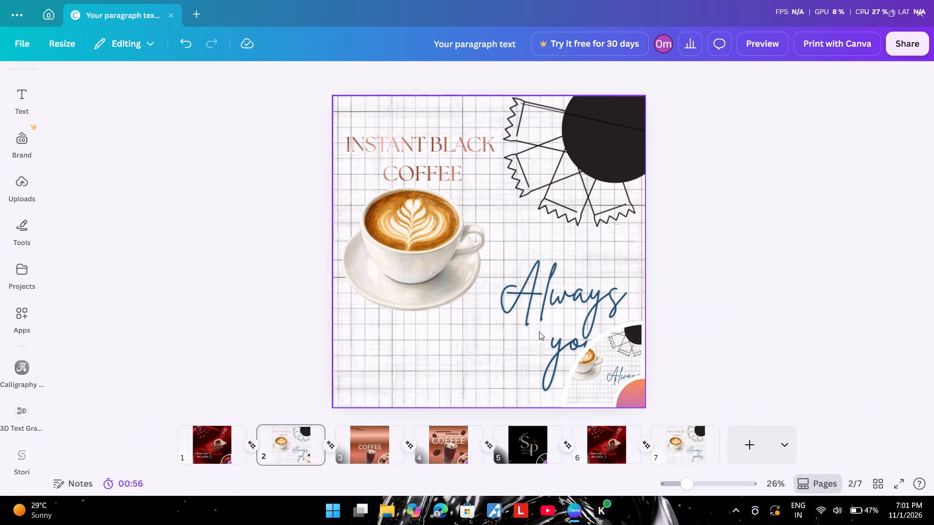
Set the transition between pages 1 and 2 to Match & Move with a duration of 1.2 seconds.
click(247, 442)
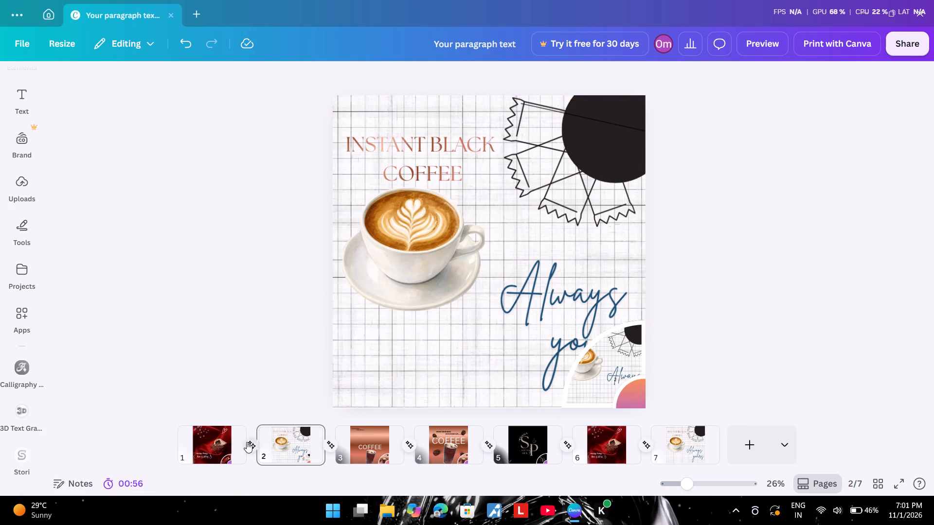
click(89, 321)
click(130, 395)
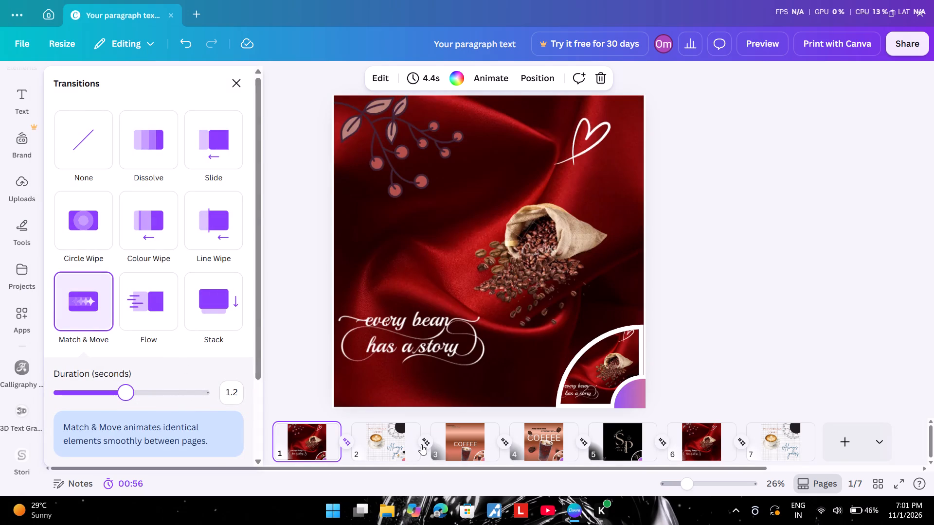
Set the duration of the Match & Move transition between pages 2 and 3 to 1.4 seconds.
click(426, 442)
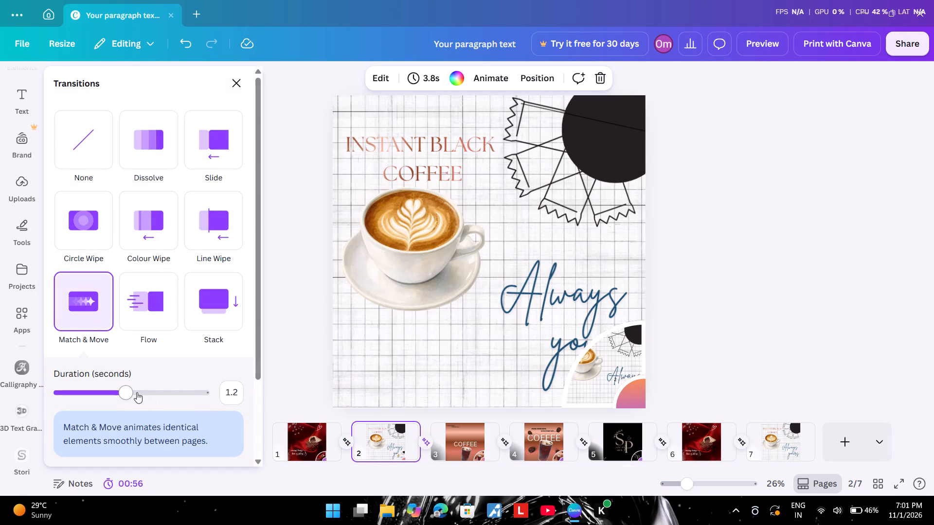
click(137, 392)
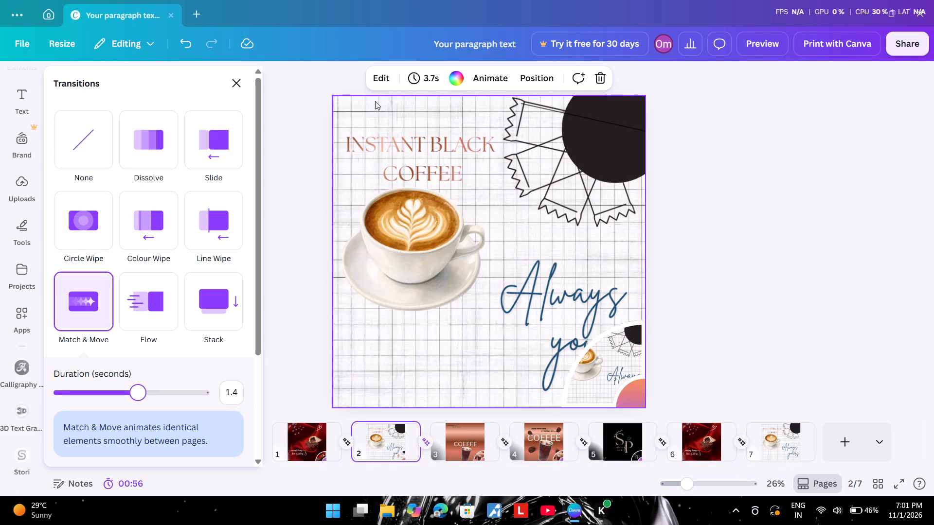
click(239, 82)
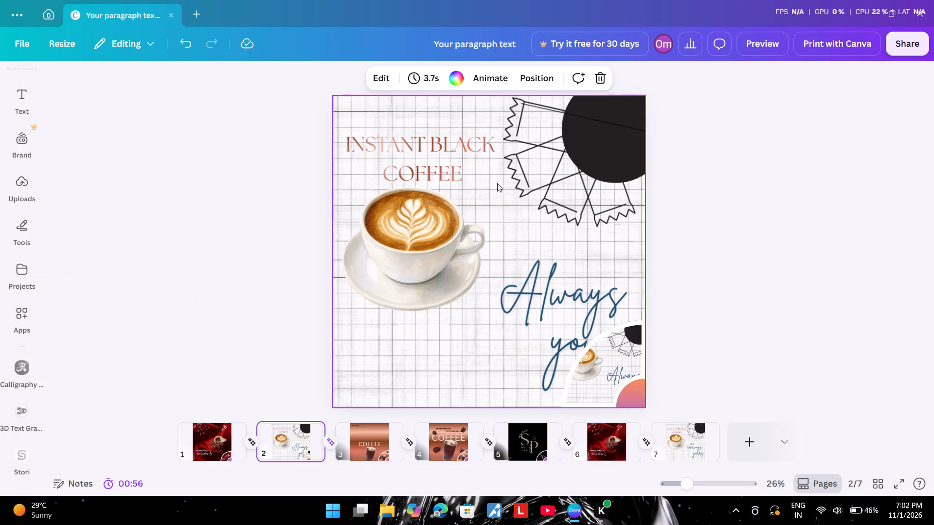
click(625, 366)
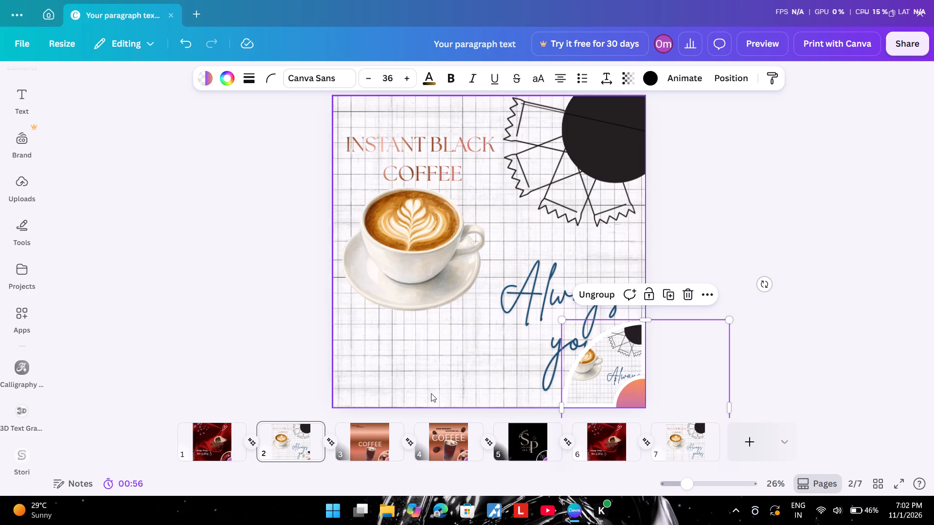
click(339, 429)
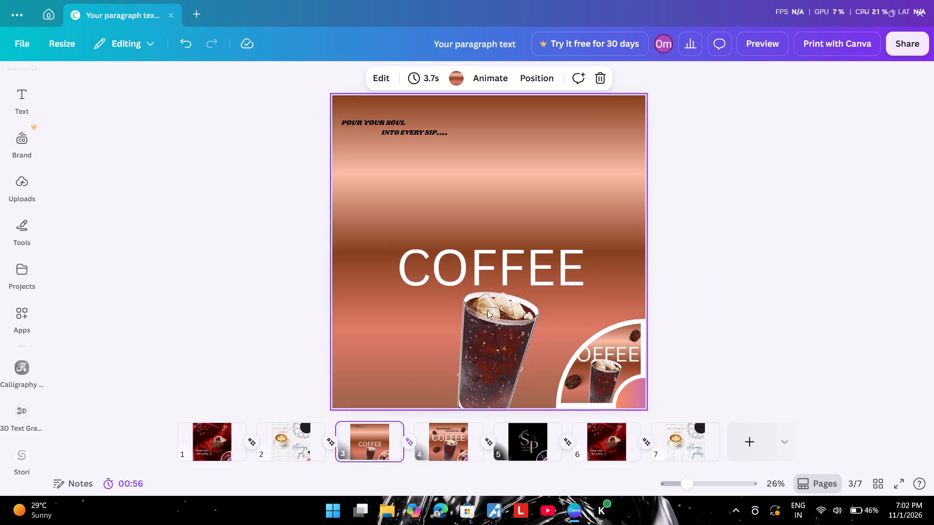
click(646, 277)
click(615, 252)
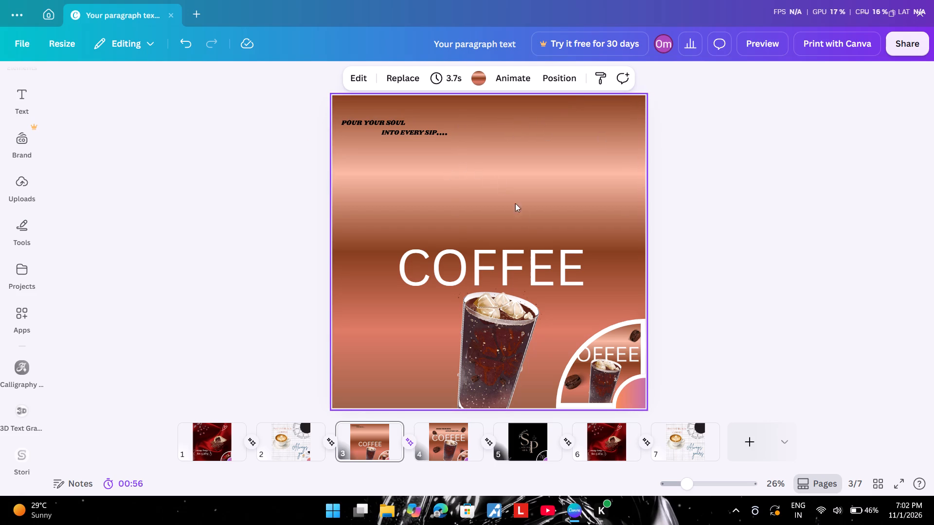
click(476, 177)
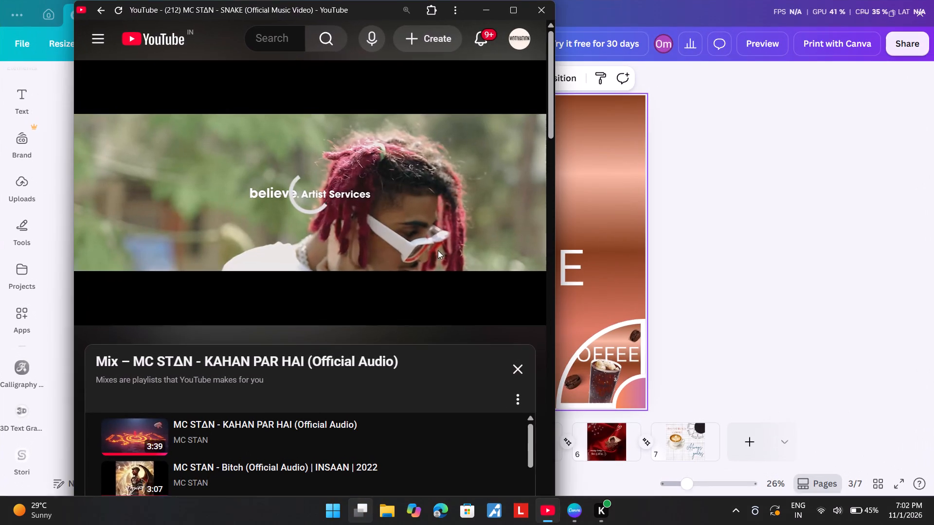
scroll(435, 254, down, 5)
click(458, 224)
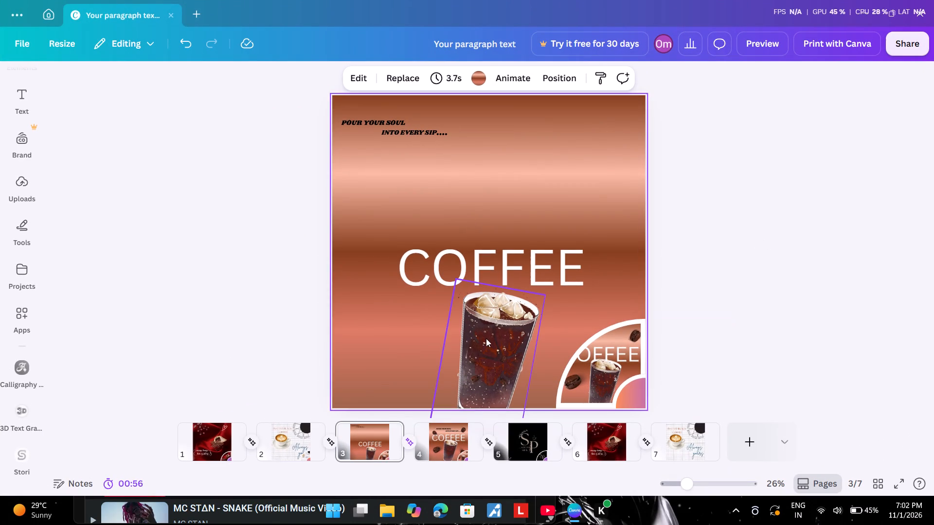
Move page 3's large iced coffee glass slightly up and to the right, overlapping the COFFEE heading.
drag(494, 334, 501, 326)
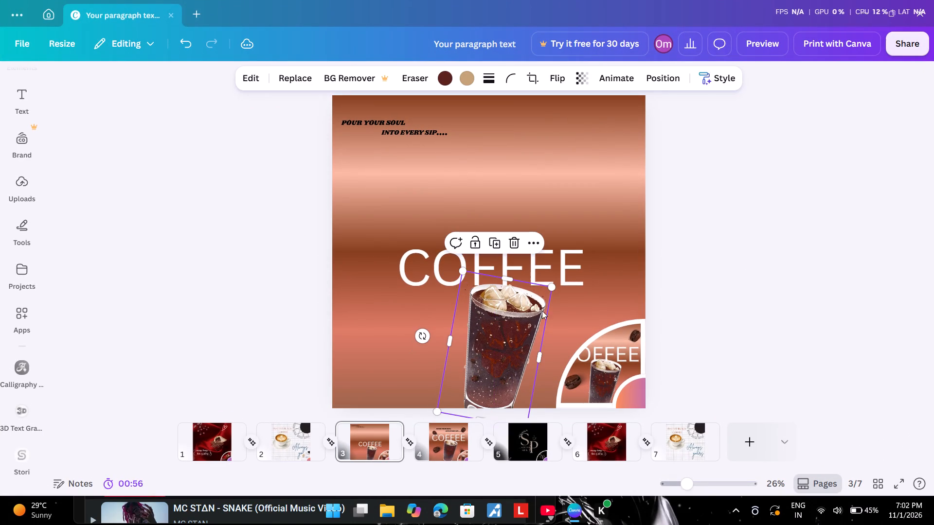
click(717, 278)
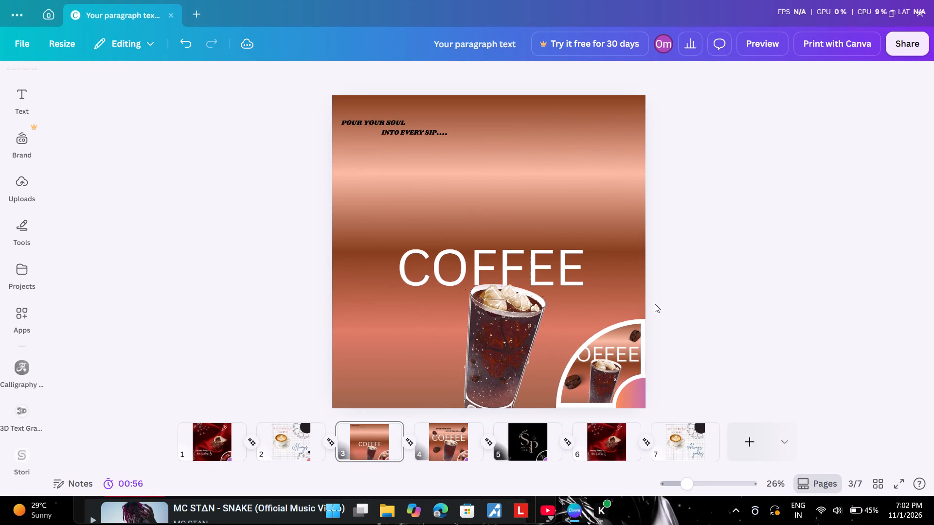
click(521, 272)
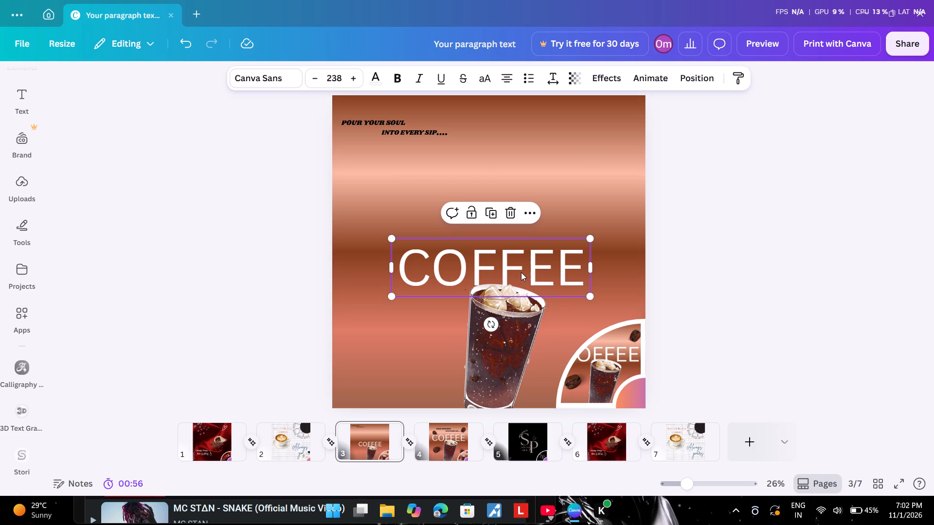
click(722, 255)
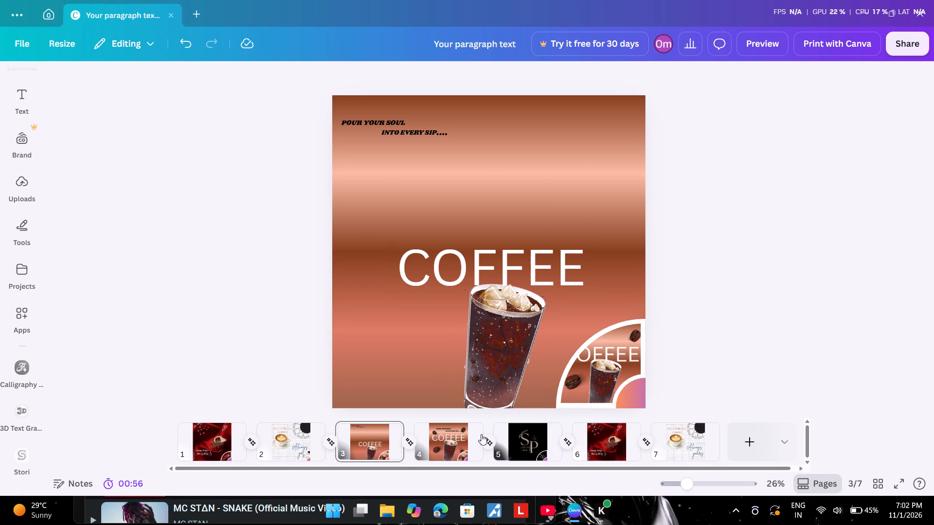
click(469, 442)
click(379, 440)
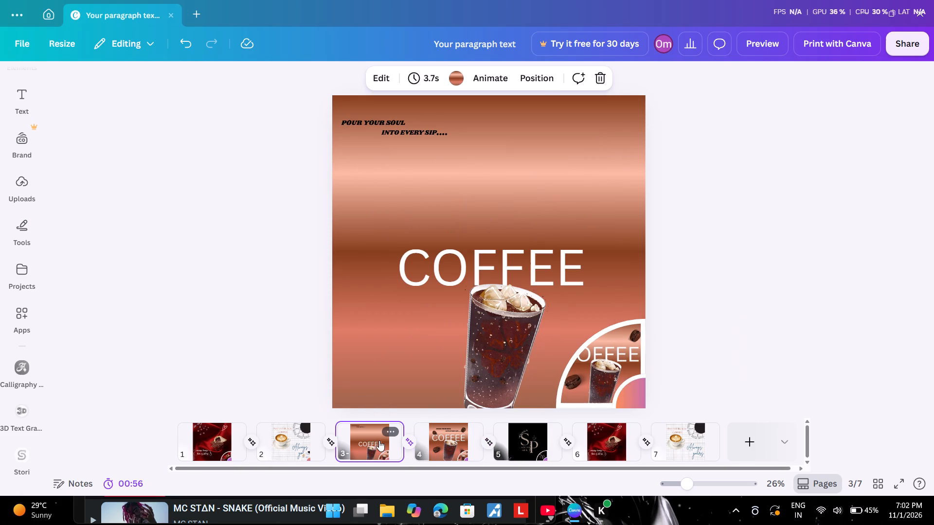
Slightly enlarge page 3's large iced coffee glass and position it overlapping the lower edge of the COFFEE heading.
drag(482, 386, 484, 392)
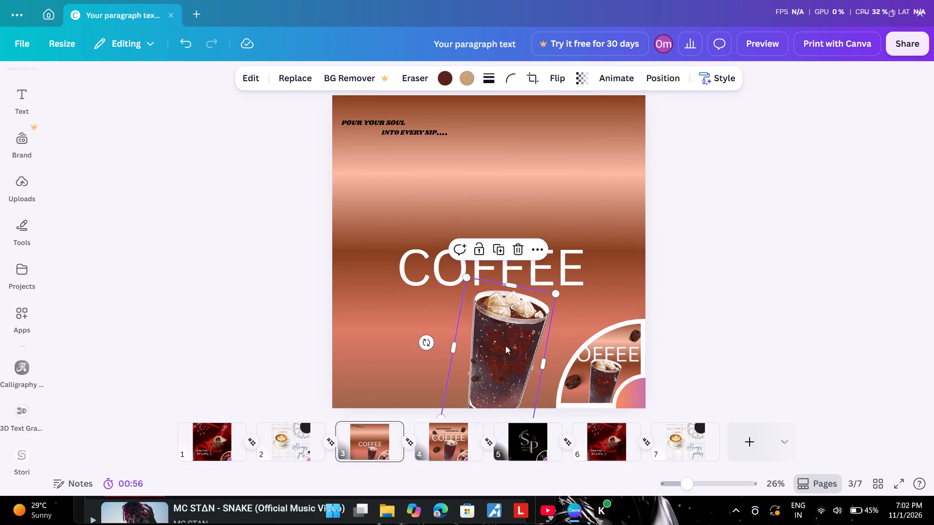
drag(556, 295, 566, 291)
drag(521, 308, 512, 308)
click(709, 285)
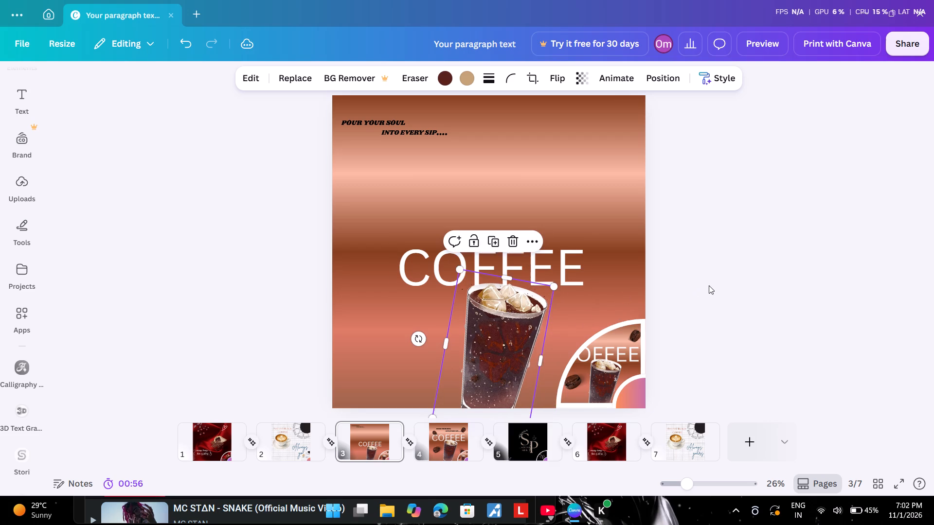
Check the Match & Move transitions between pages 3 and 4 and between pages 2 and 3.
click(410, 440)
click(59, 295)
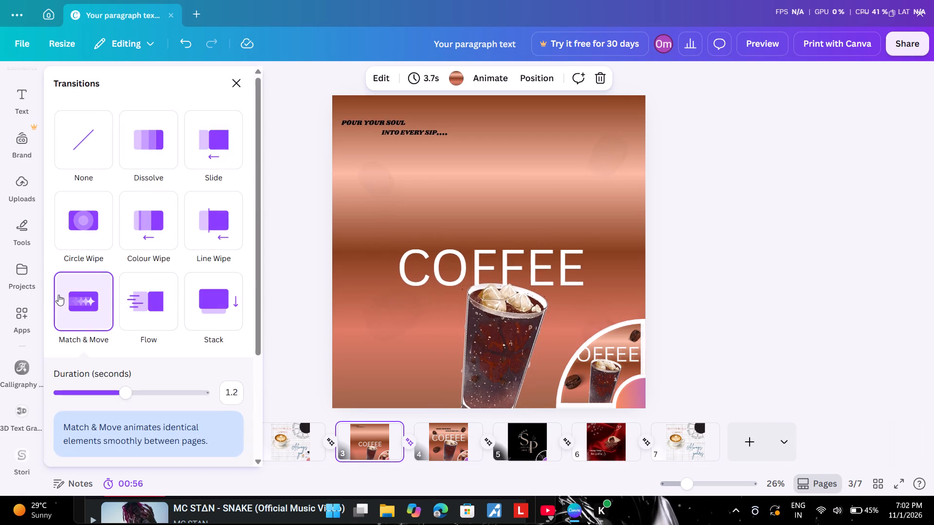
click(668, 332)
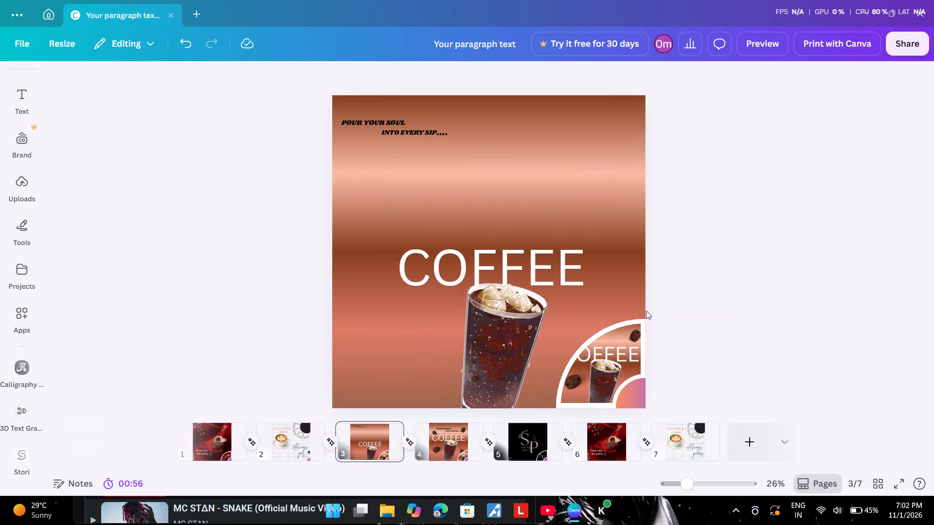
click(330, 446)
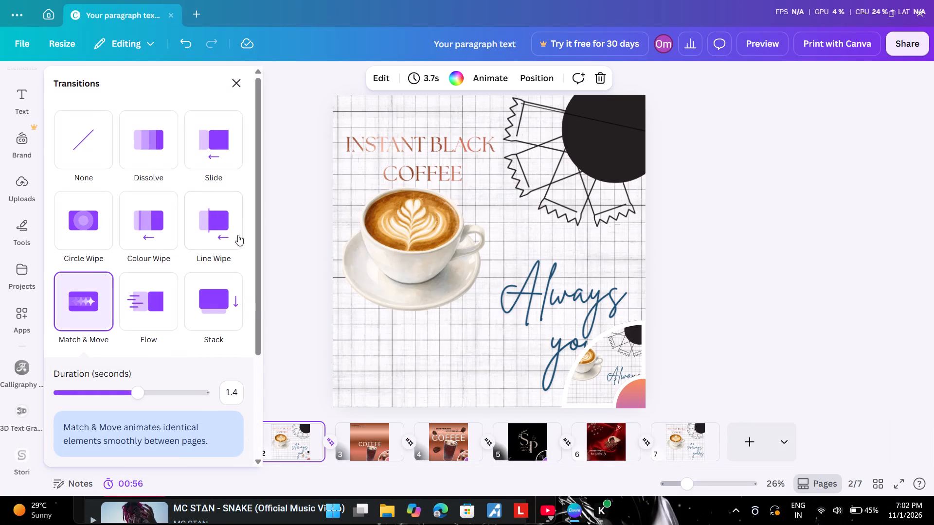
click(242, 83)
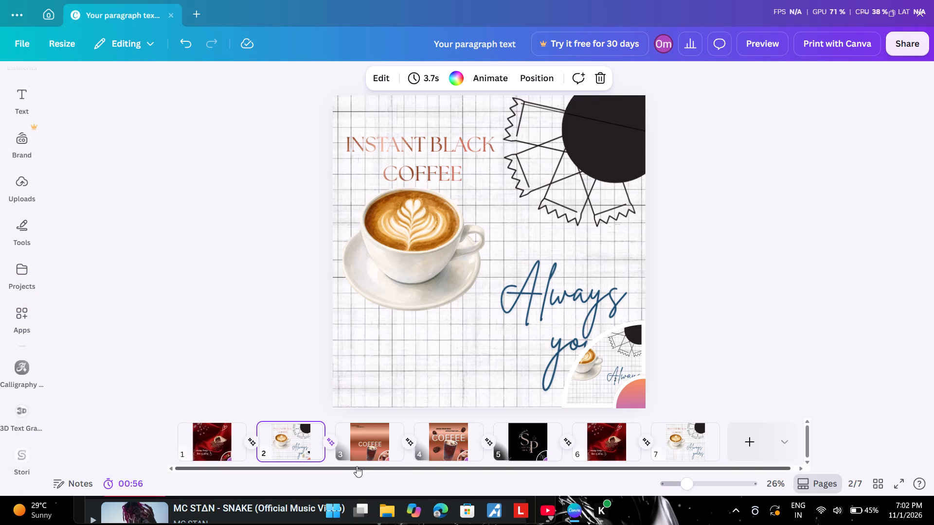
click(334, 437)
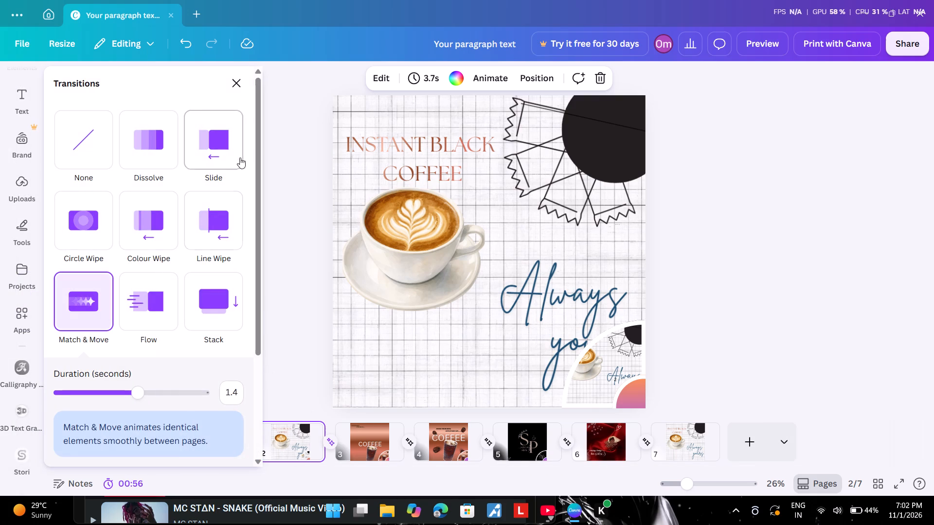
click(234, 85)
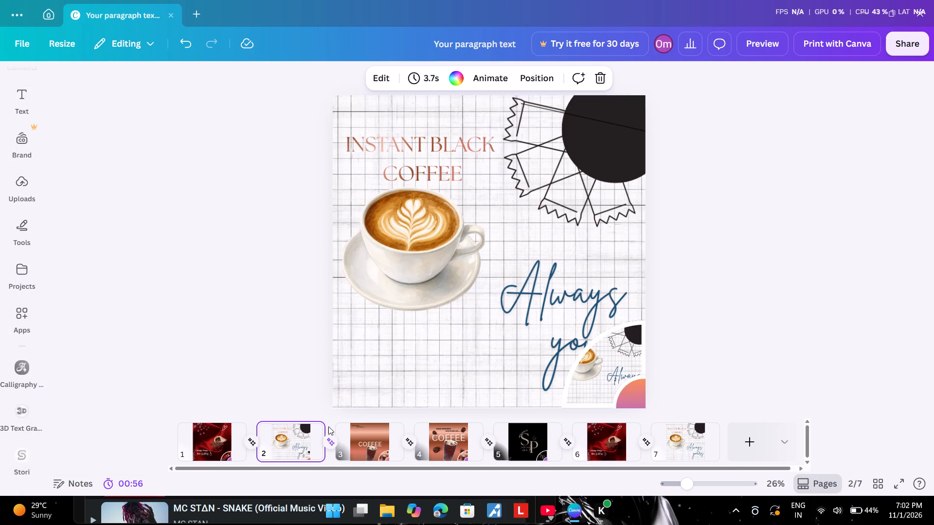
Insert a blank page between page 2 and the COFFEE page.
click(328, 426)
click(327, 429)
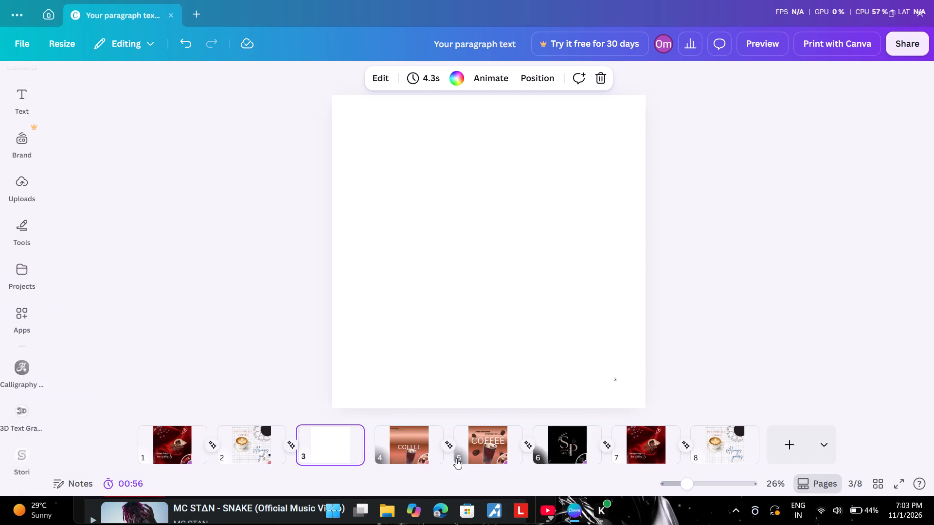
Copy the copper gradient background from page 4 and paste it onto the blank page 3.
click(435, 454)
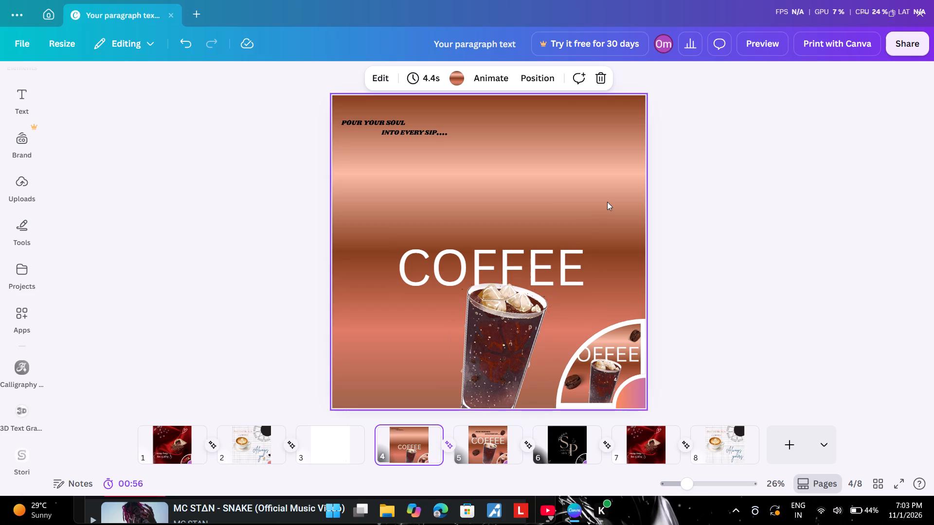
right_click(608, 202)
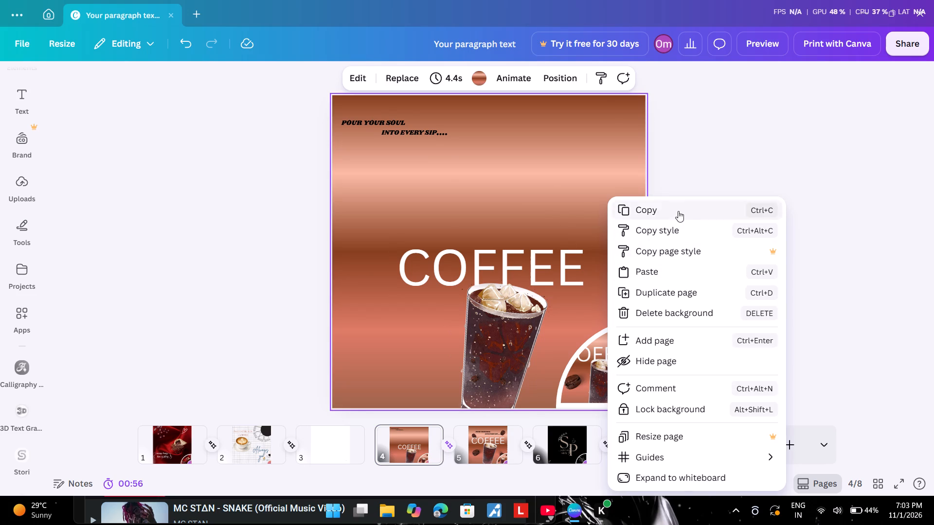
double_click(679, 210)
click(356, 452)
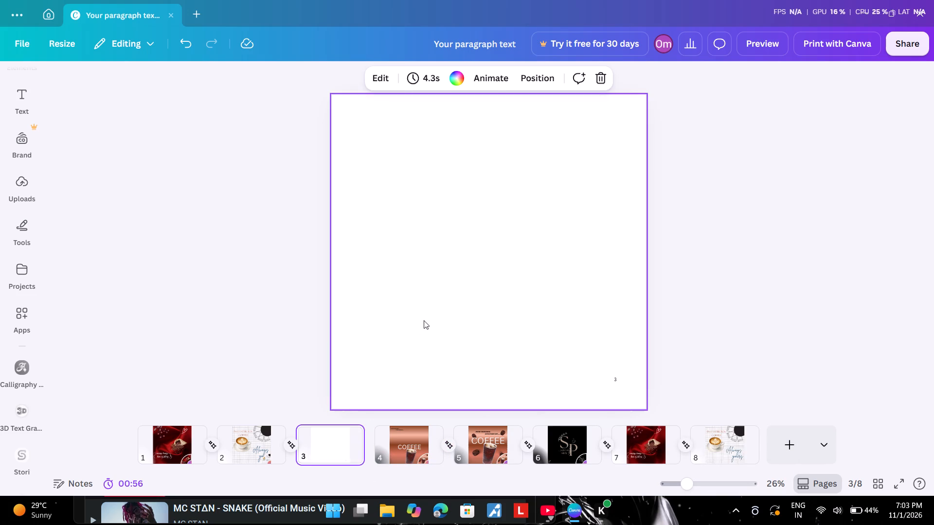
click(424, 320)
right_click(424, 320)
click(455, 305)
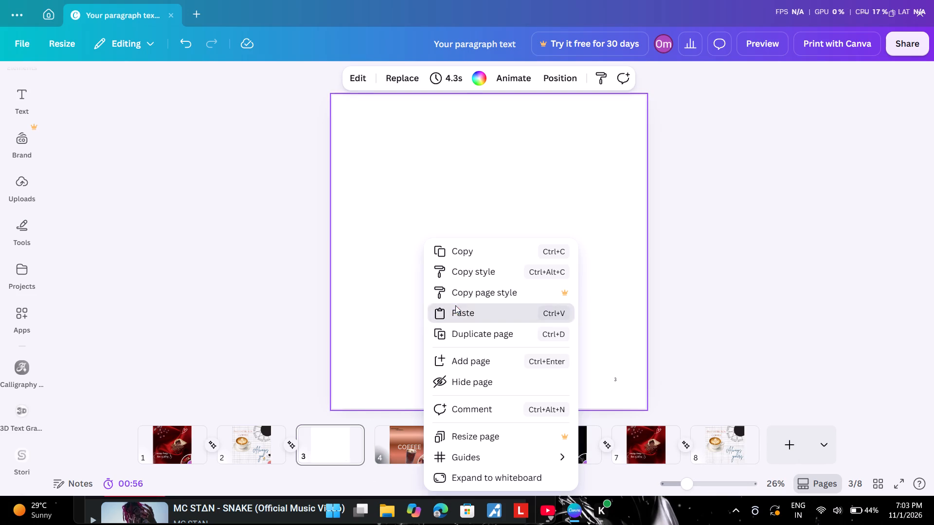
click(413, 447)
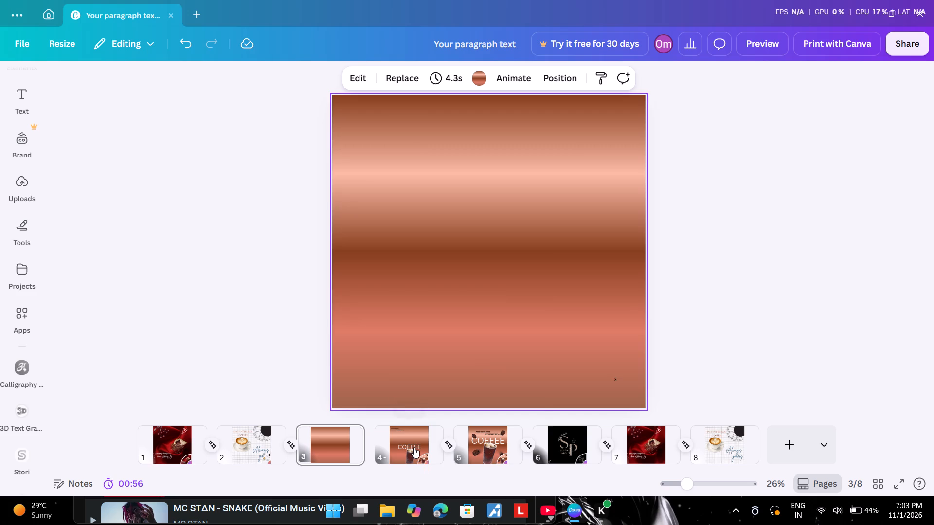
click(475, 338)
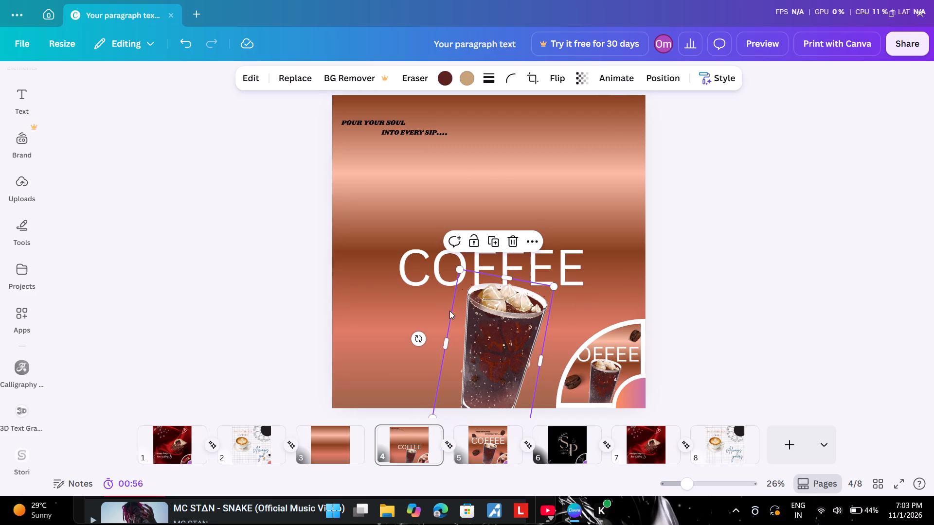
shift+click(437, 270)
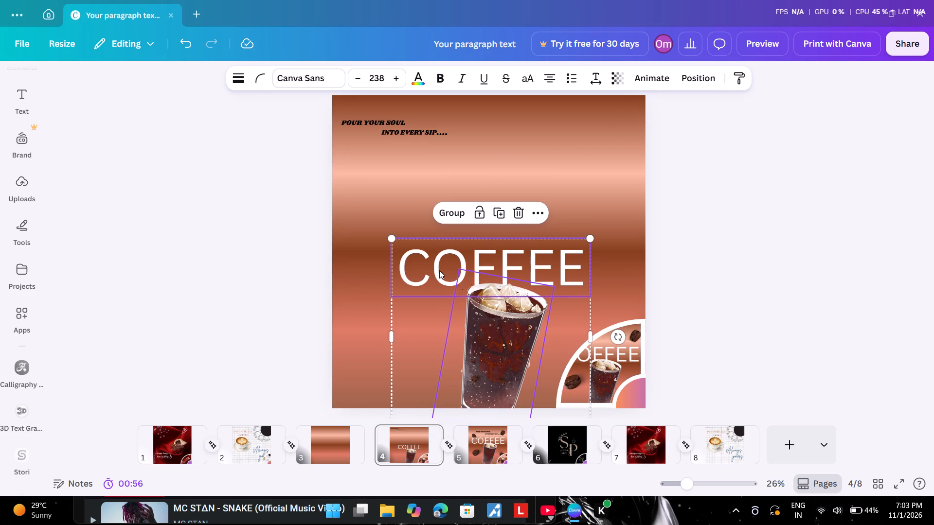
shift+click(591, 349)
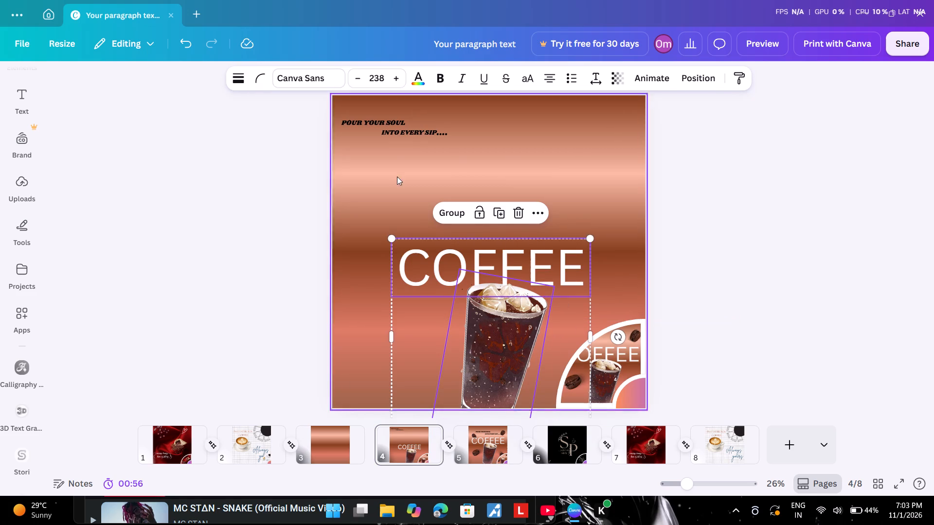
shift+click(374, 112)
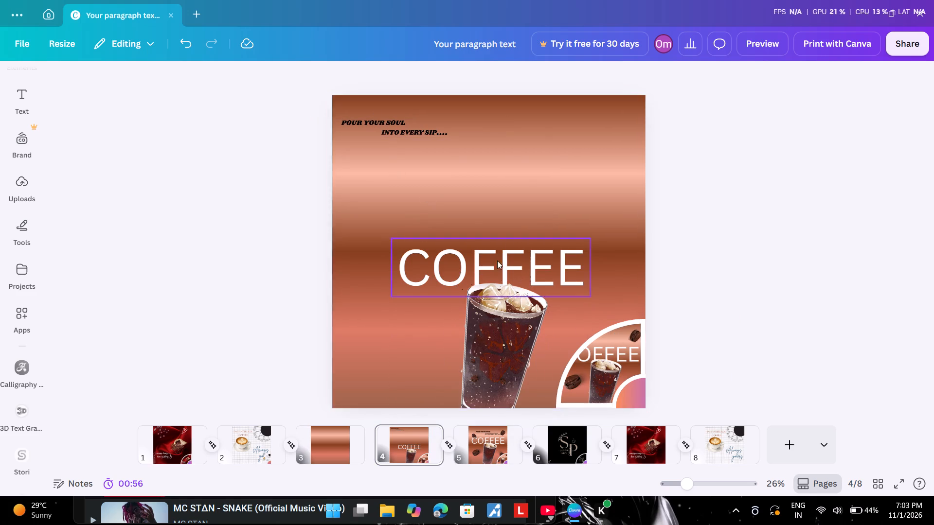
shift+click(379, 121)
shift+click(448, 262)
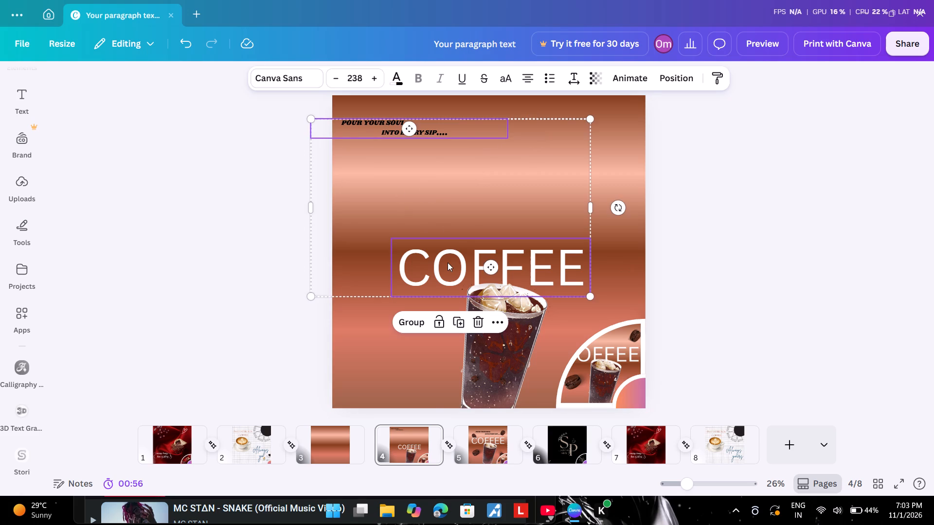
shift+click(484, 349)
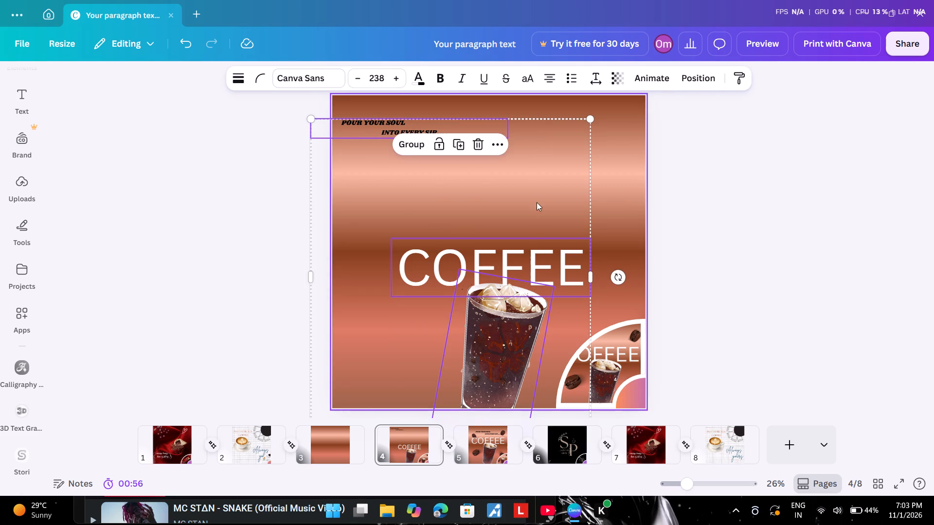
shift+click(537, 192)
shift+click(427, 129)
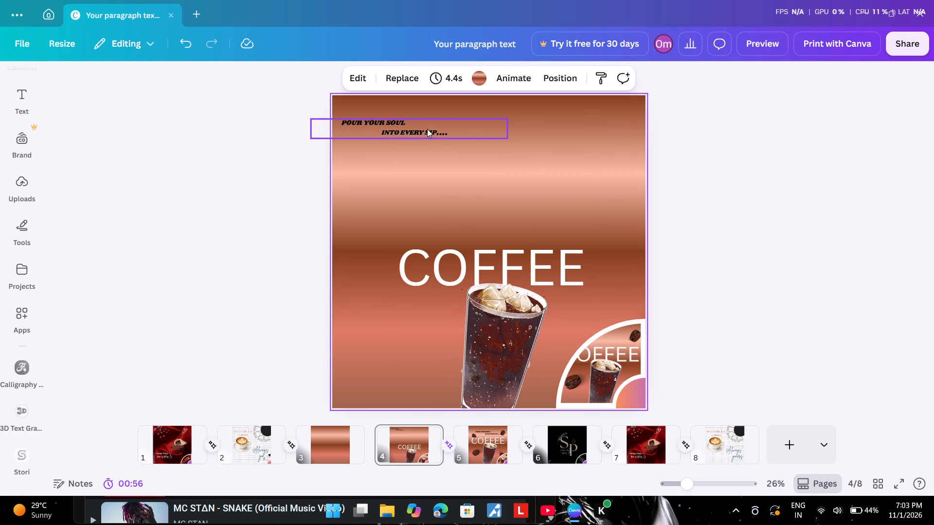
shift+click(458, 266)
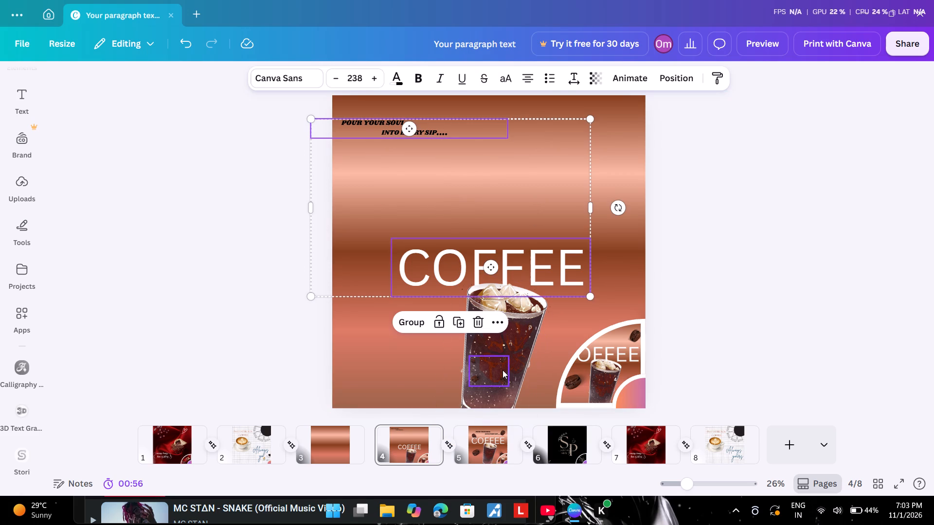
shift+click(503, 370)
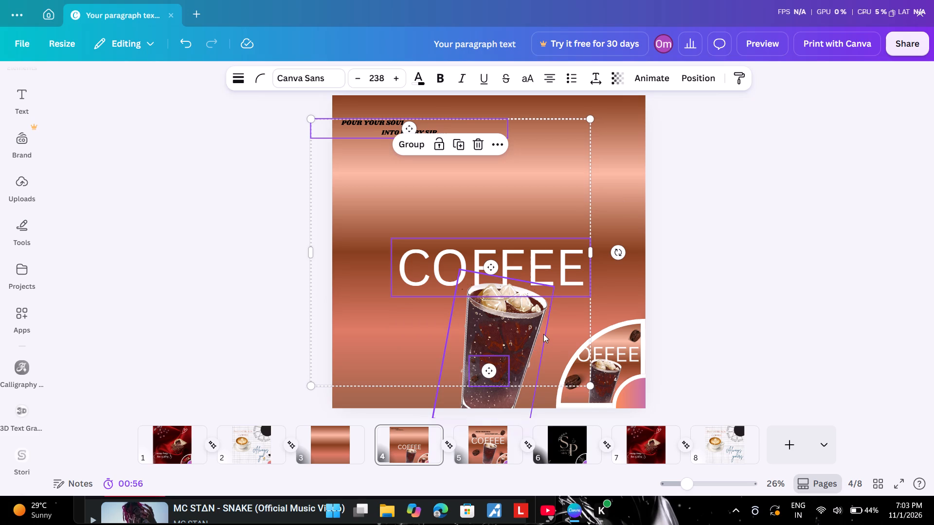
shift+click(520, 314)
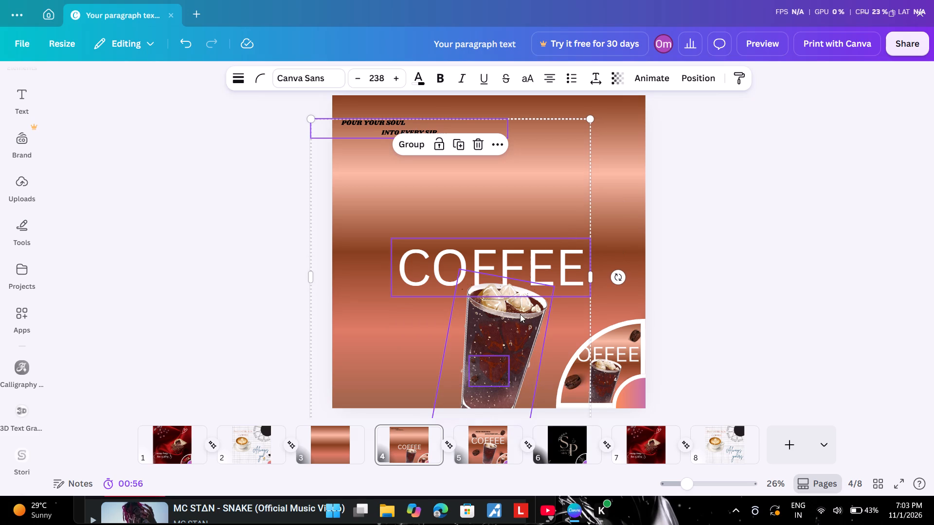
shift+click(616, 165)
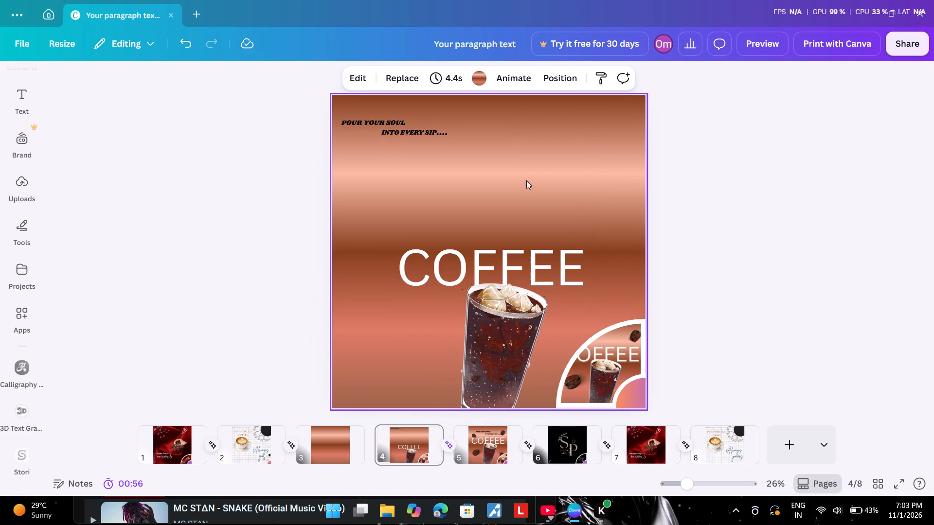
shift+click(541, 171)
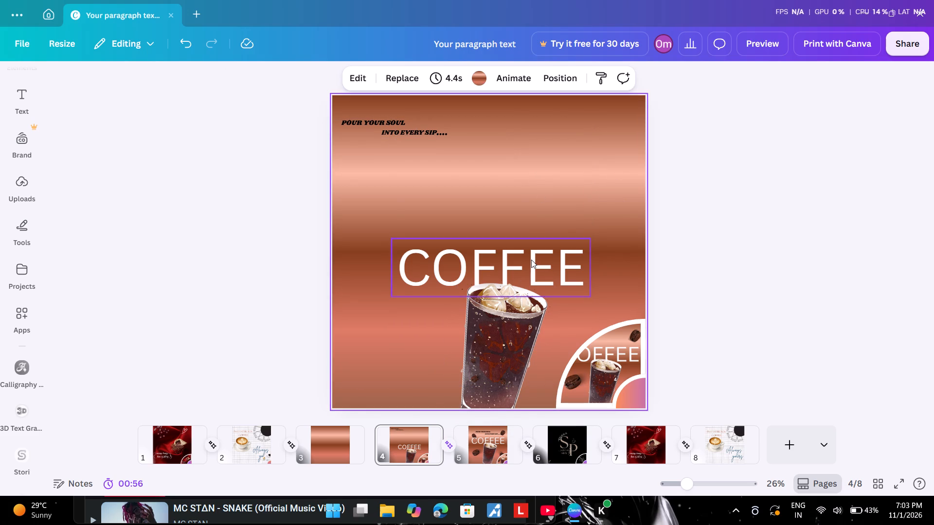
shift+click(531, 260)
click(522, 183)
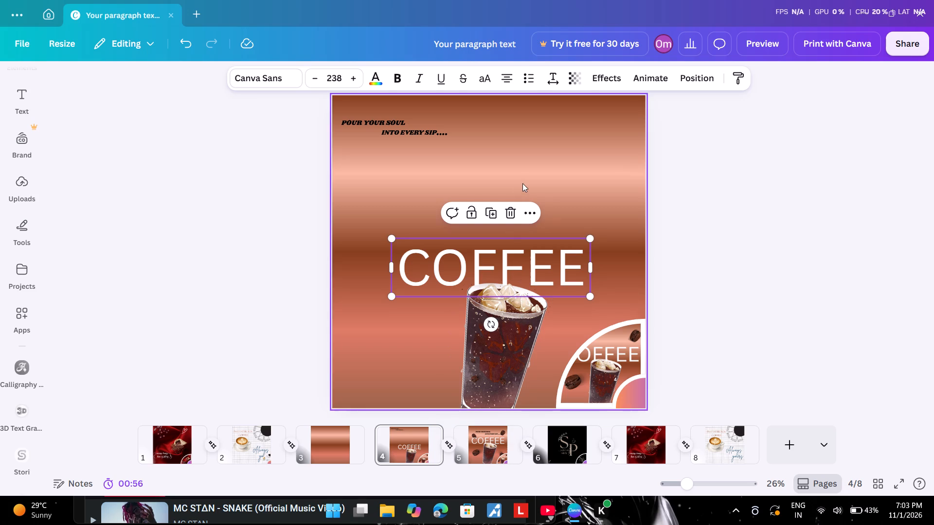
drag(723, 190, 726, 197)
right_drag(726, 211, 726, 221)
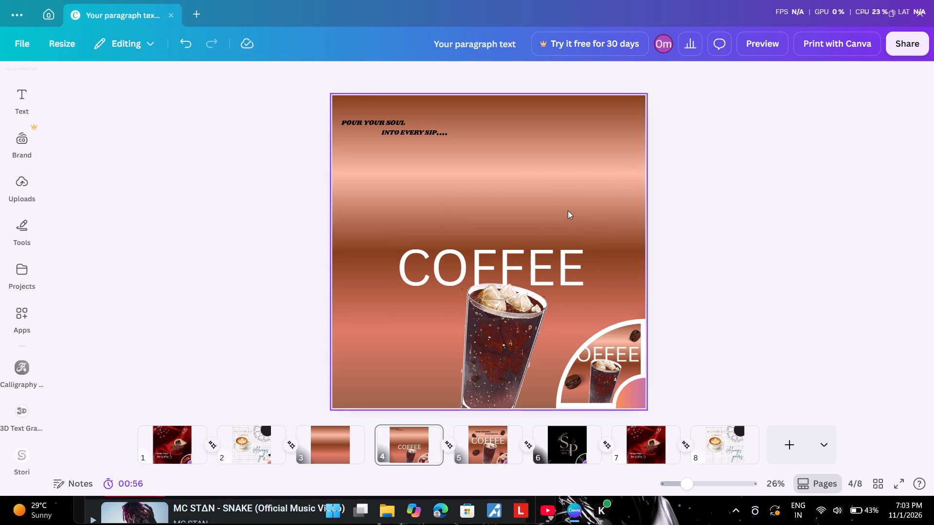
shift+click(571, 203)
Group page 4's COFFEE heading, small coffee bean, large iced coffee glass and POUR YOUR SOUL tagline.
shift+click(521, 265)
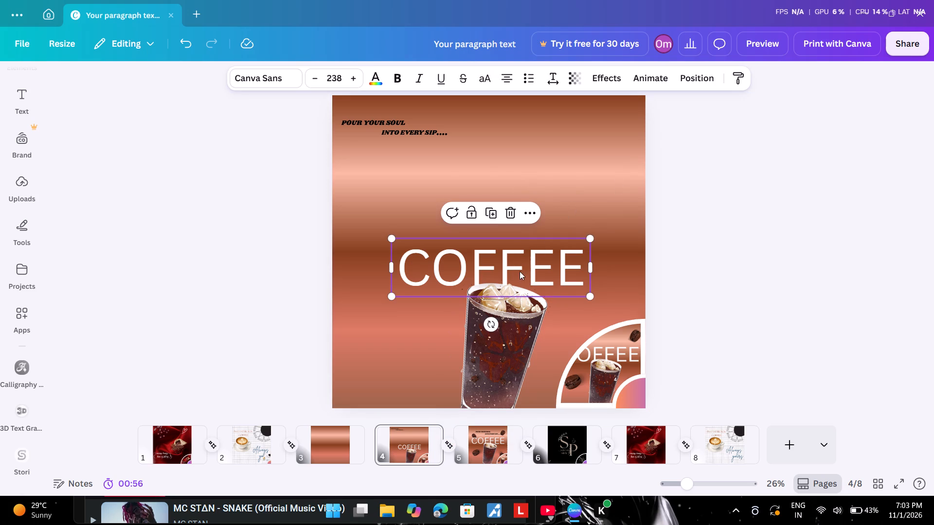
shift+click(500, 369)
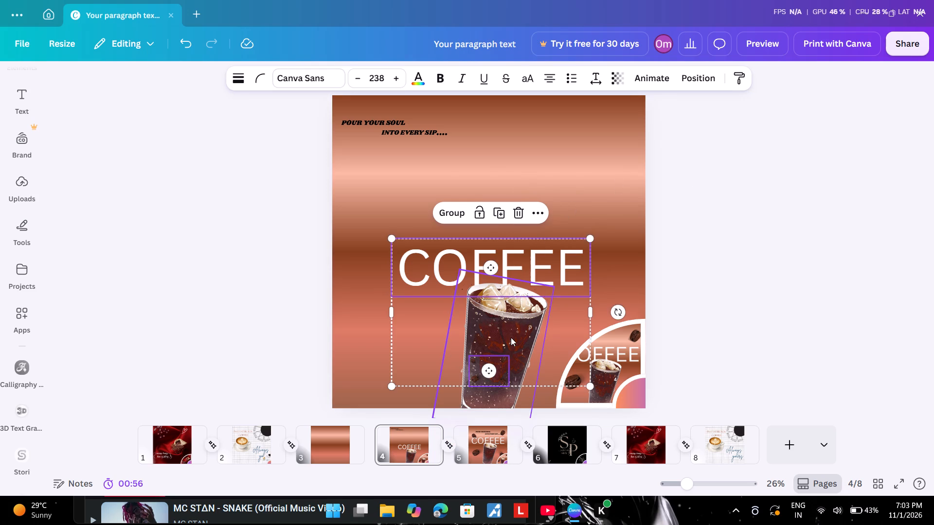
shift+click(511, 336)
shift+click(401, 120)
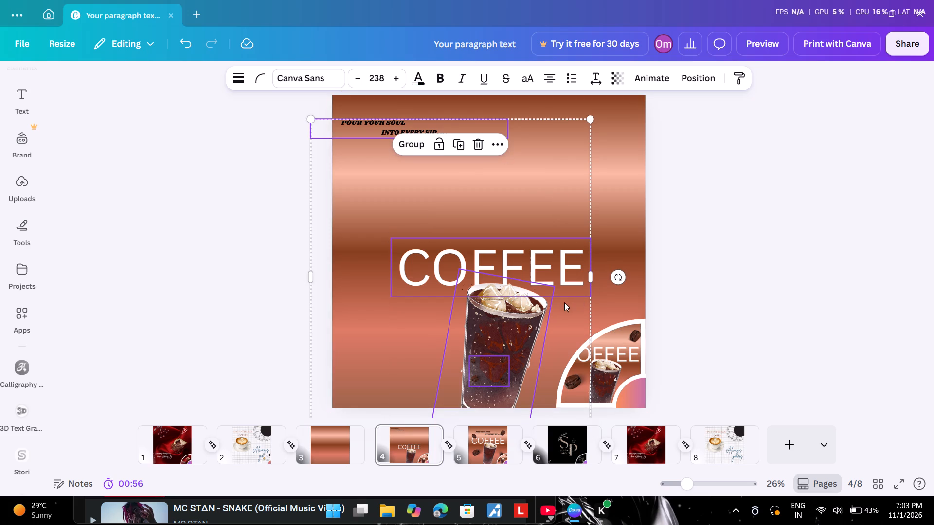
shift+click(412, 140)
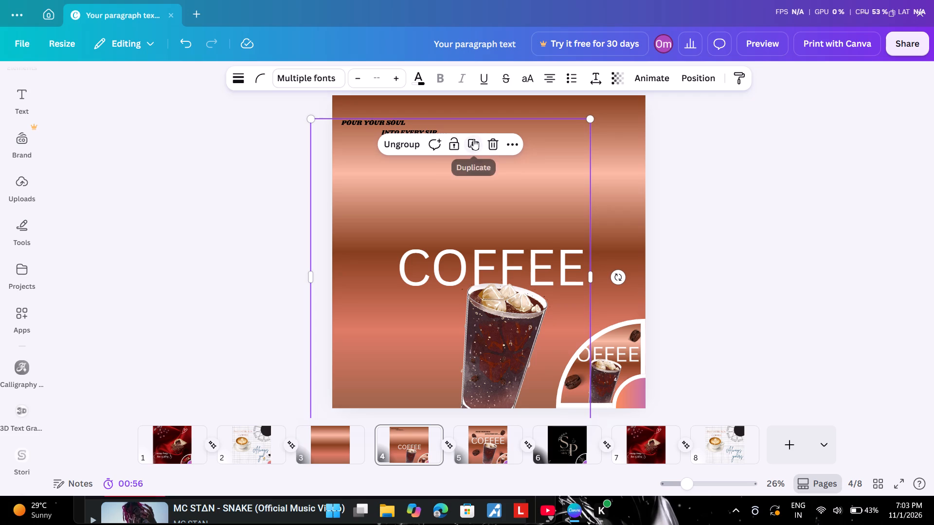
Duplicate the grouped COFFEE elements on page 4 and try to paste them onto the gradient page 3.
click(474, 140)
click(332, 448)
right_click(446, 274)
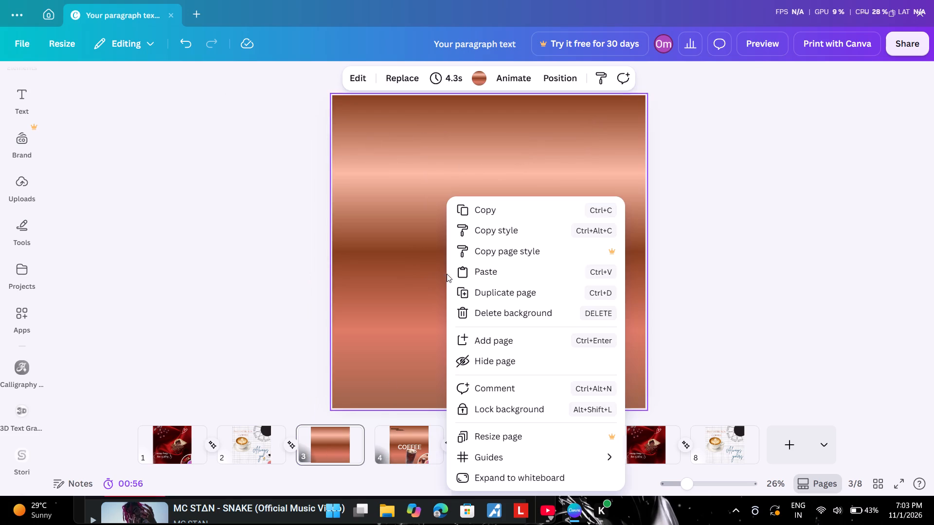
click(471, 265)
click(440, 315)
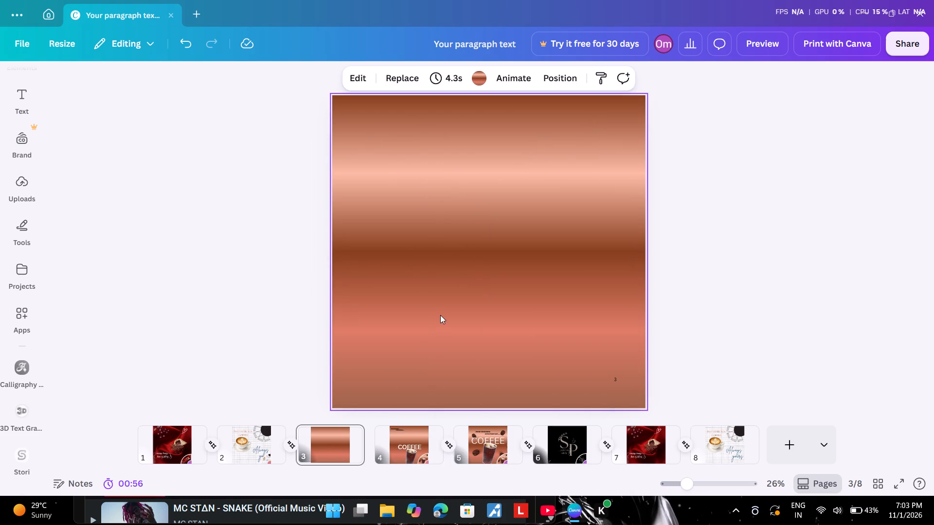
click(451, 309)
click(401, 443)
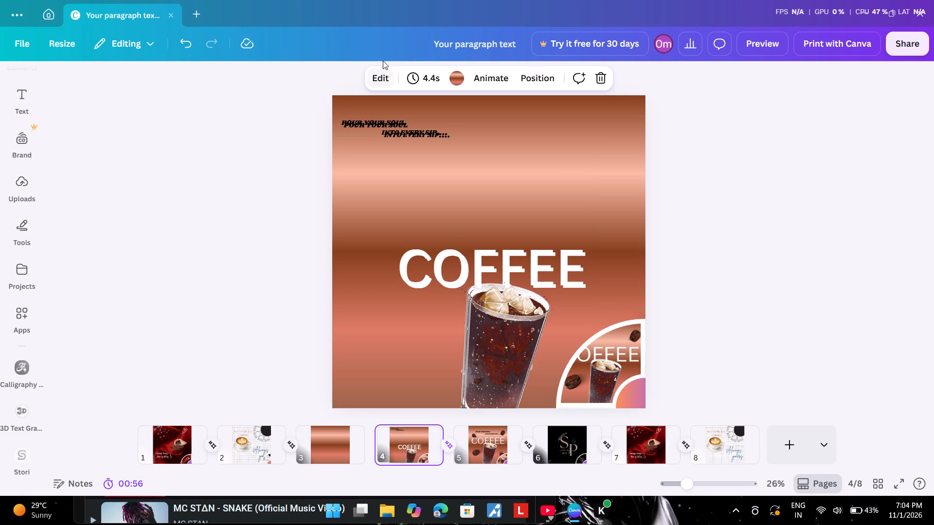
Undo the recent edits back past the group duplicate, the grouping and the inserted gradient page 3.
click(181, 40)
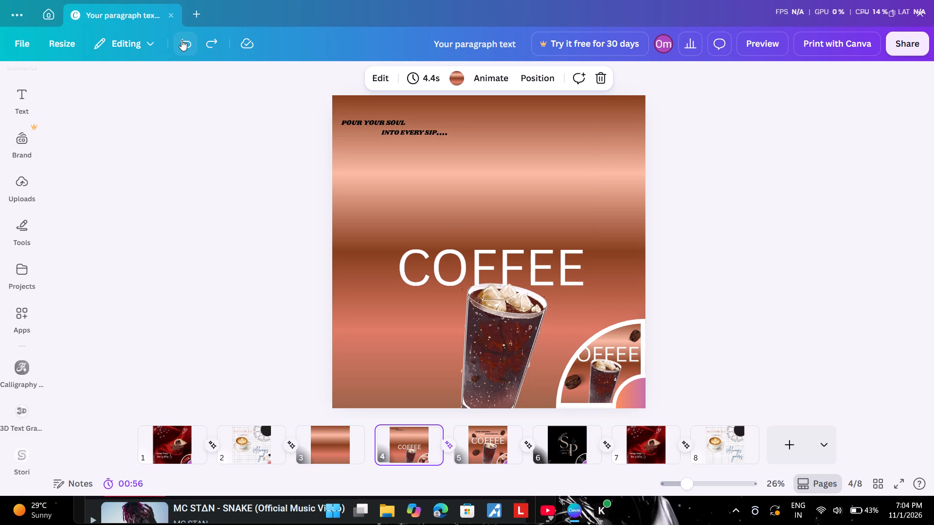
click(181, 40)
click(210, 32)
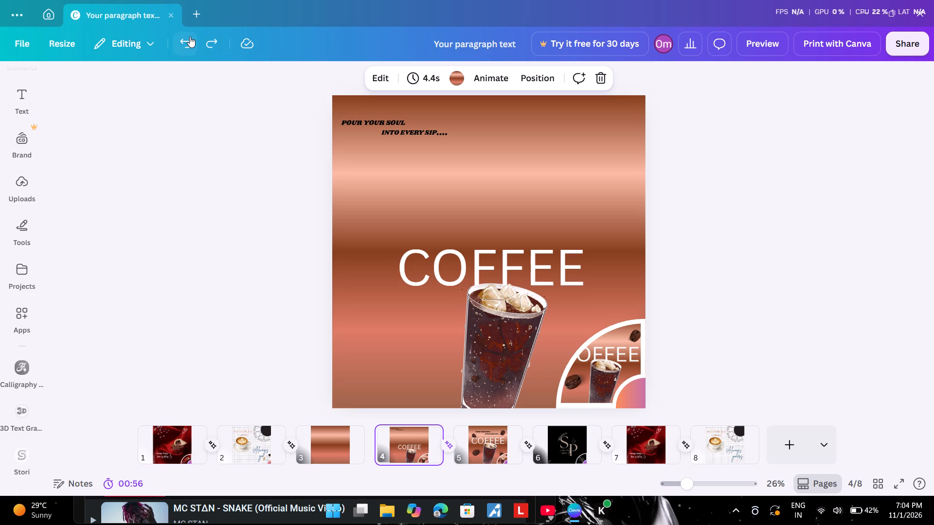
click(845, 128)
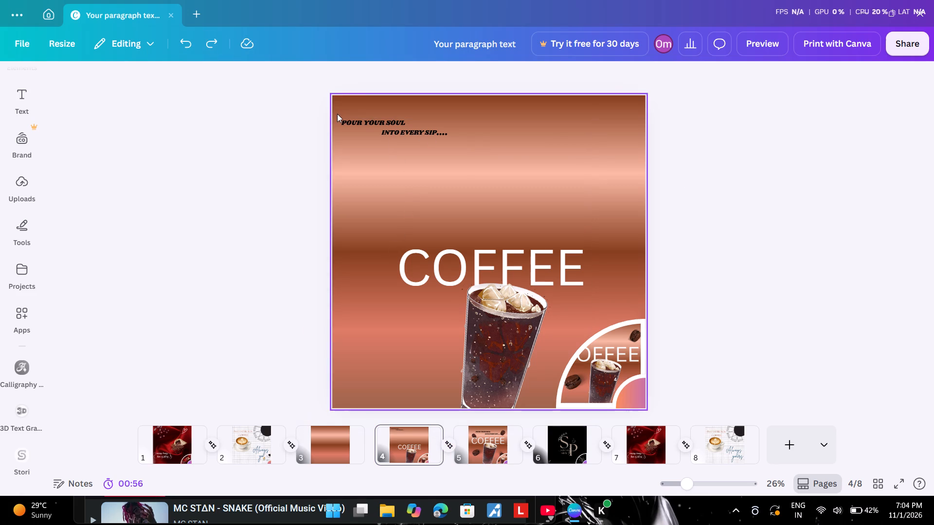
drag(341, 119, 360, 125)
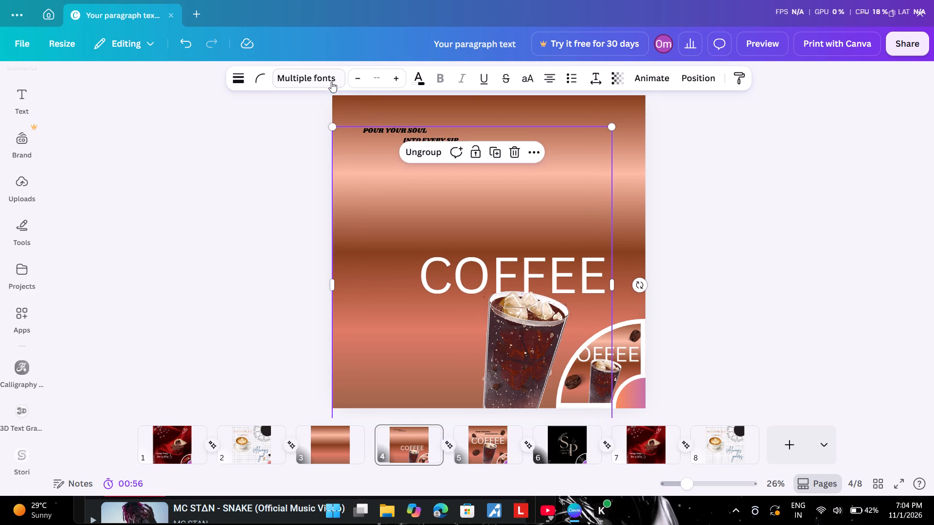
click(194, 44)
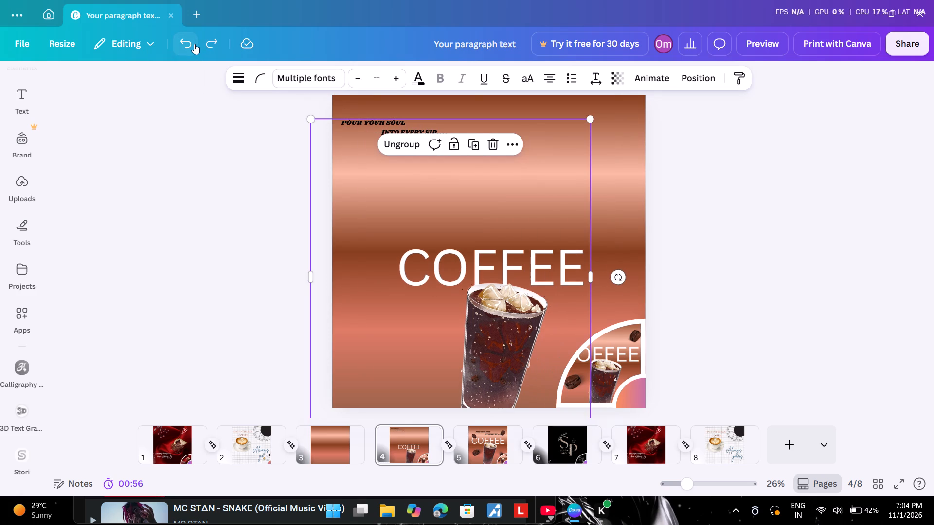
click(194, 44)
click(208, 41)
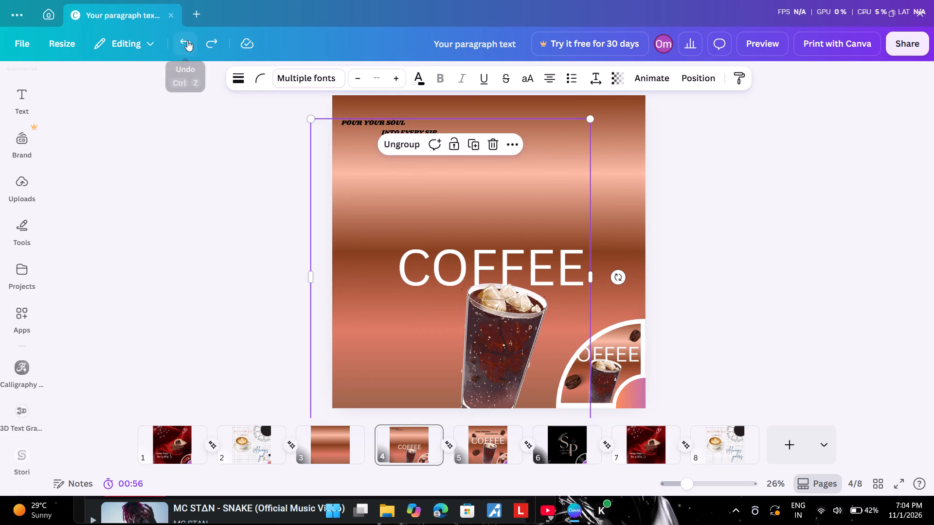
click(187, 40)
triple_click(187, 40)
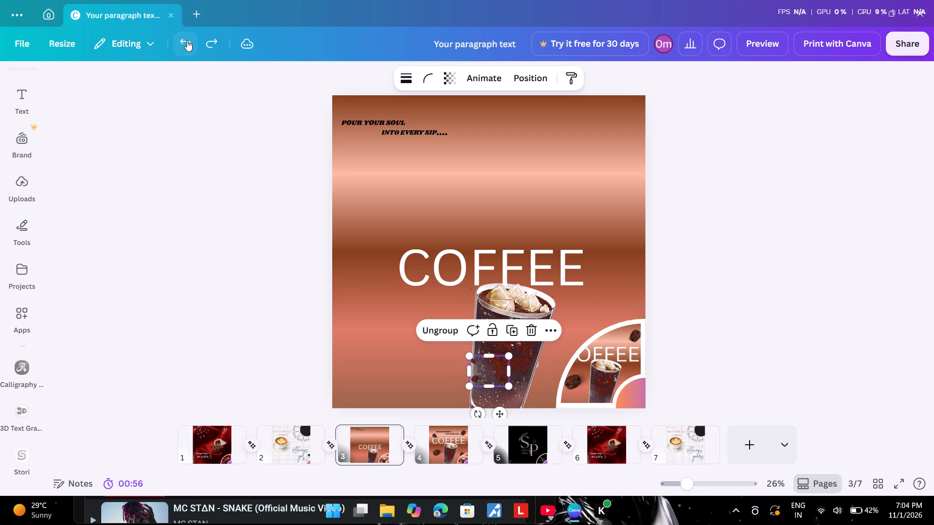
click(210, 44)
triple_click(185, 45)
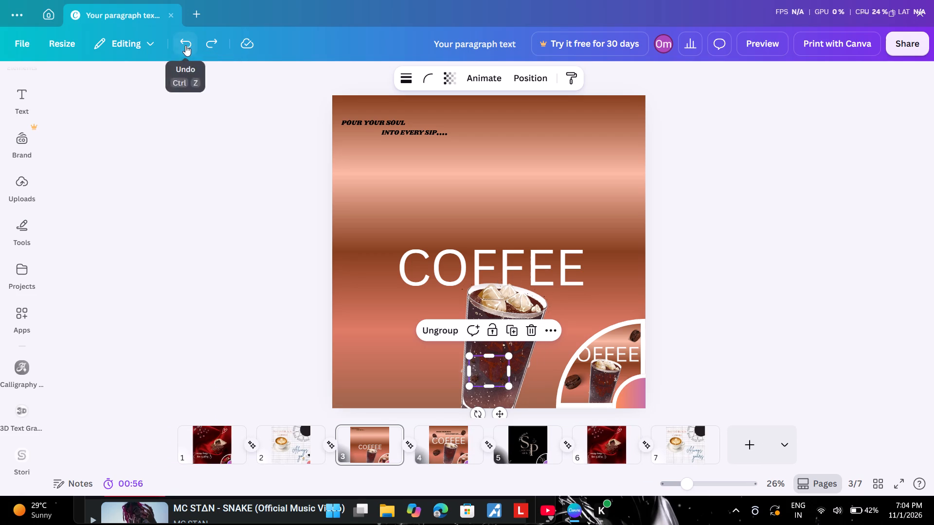
click(185, 45)
click(185, 45)
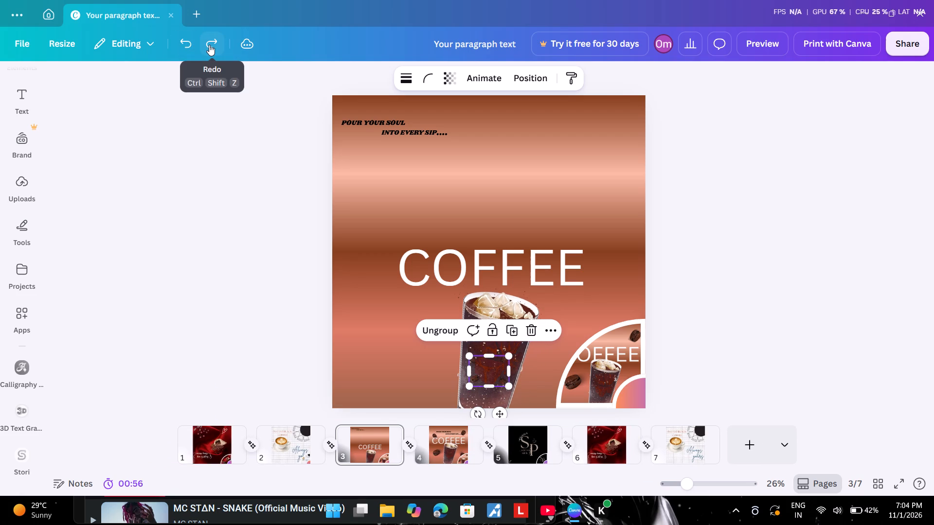
click(783, 175)
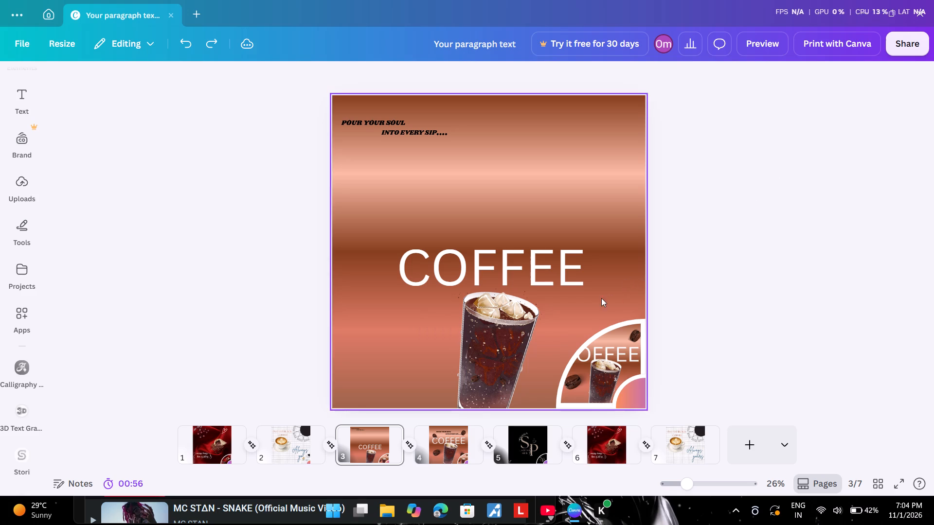
Move the iced coffee glass on page 3 slightly up under the COFFEE heading and enlarge it a little.
drag(518, 341, 521, 336)
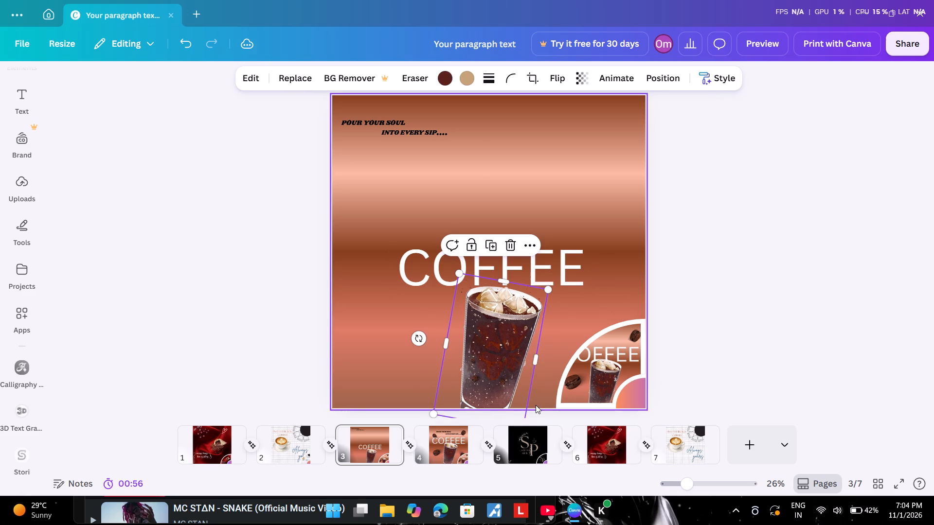
drag(548, 294, 549, 292)
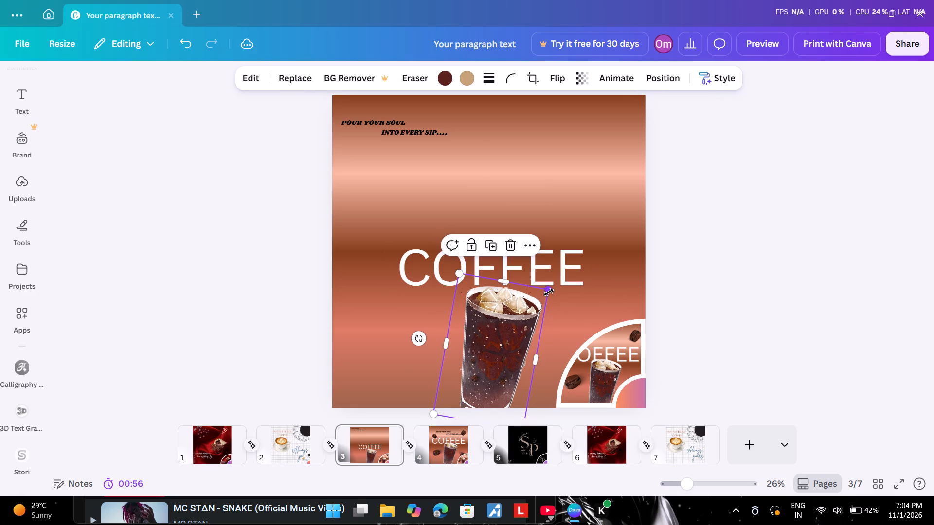
drag(549, 292, 556, 286)
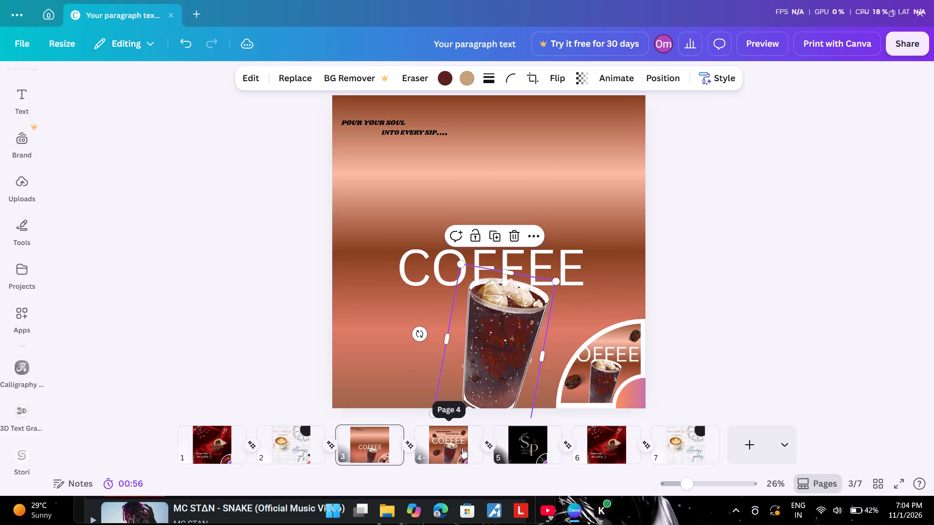
Preview the Match & Move transition between pages 3 and 4.
click(408, 445)
click(88, 313)
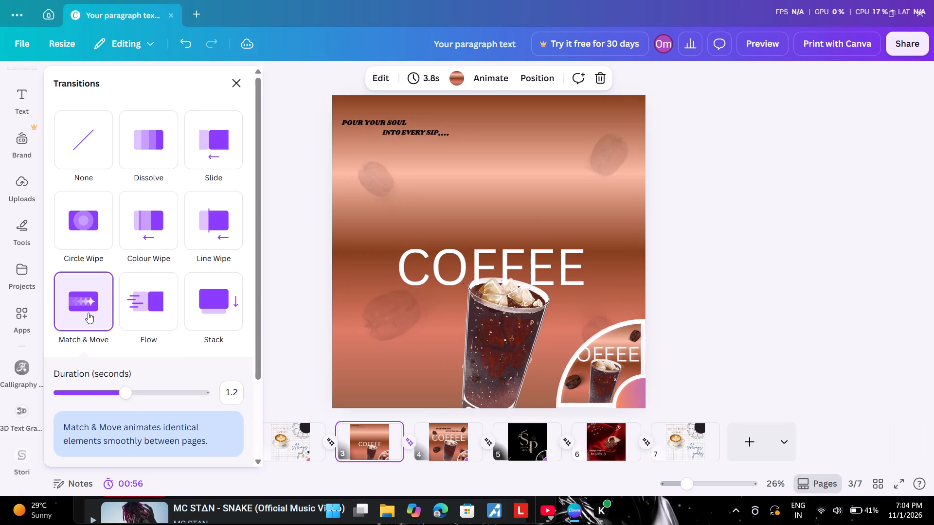
click(237, 87)
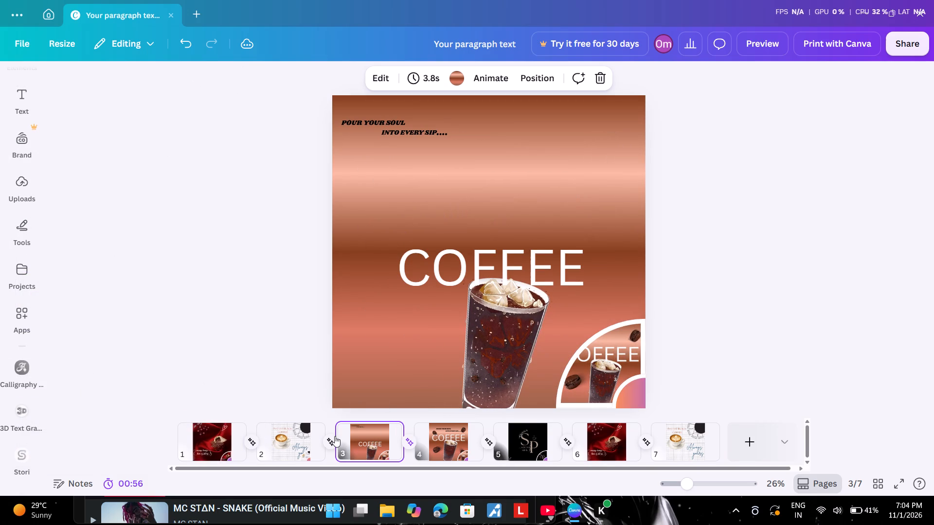
Set the duration of the Match & Move transition between pages 3 and 4 to 1.6 seconds.
click(330, 439)
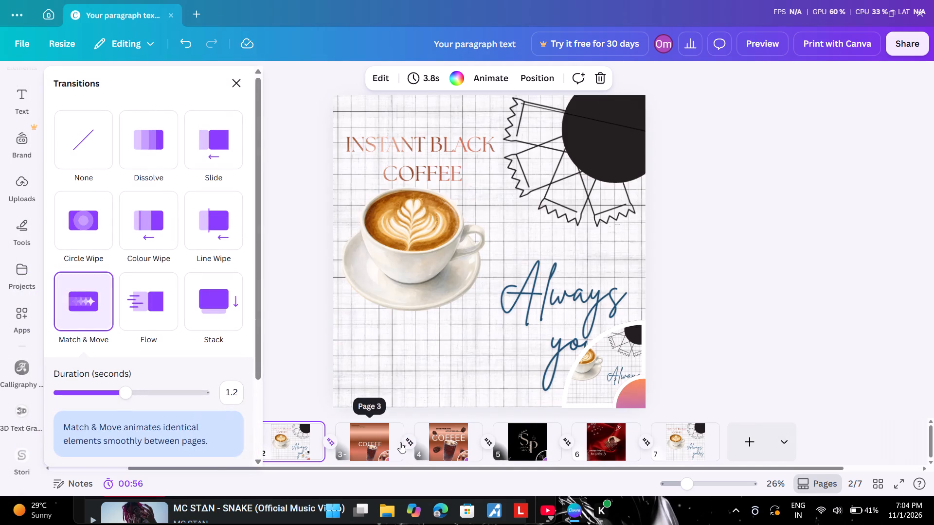
click(406, 440)
click(174, 396)
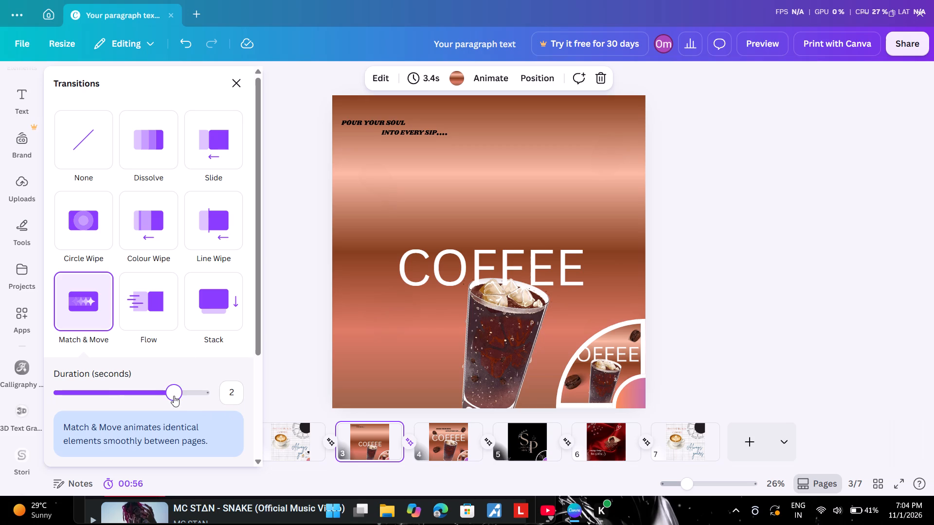
click(151, 394)
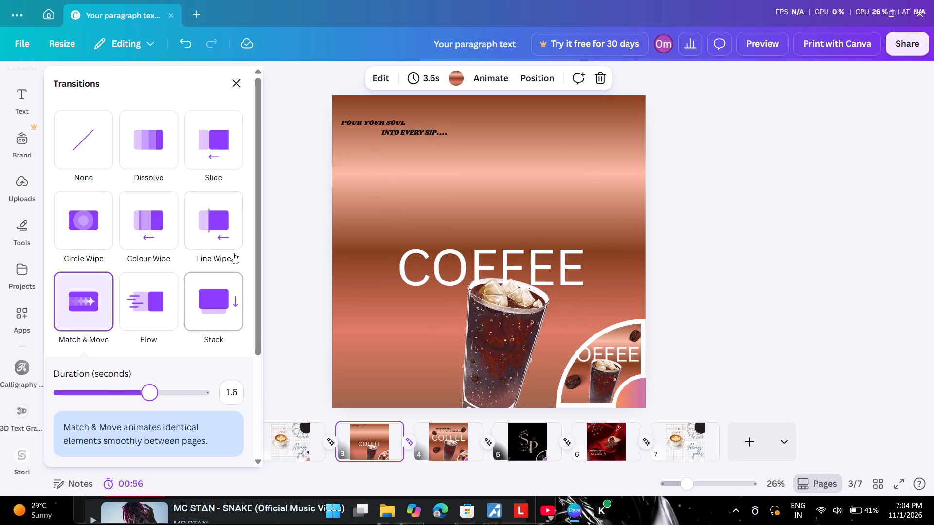
click(230, 82)
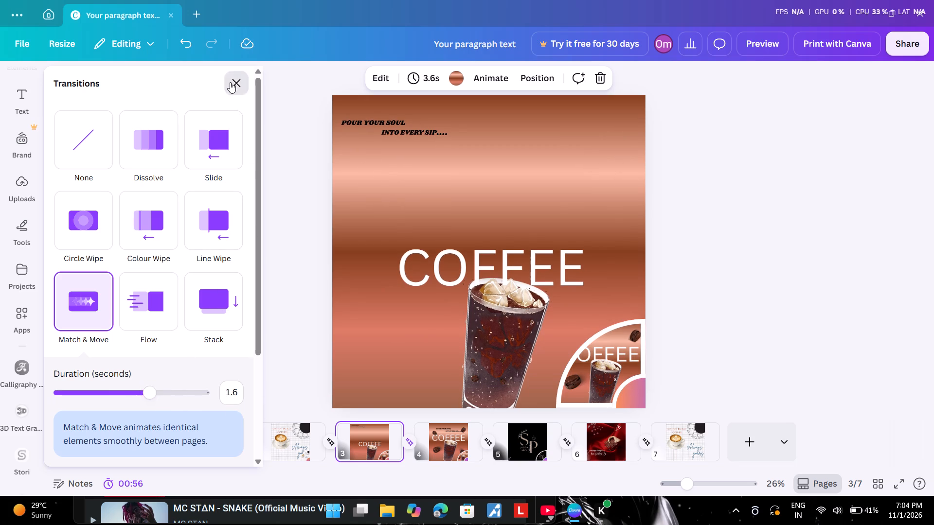
Preview the Match & Move transition between pages 3 and 4 again with its new duration.
click(410, 445)
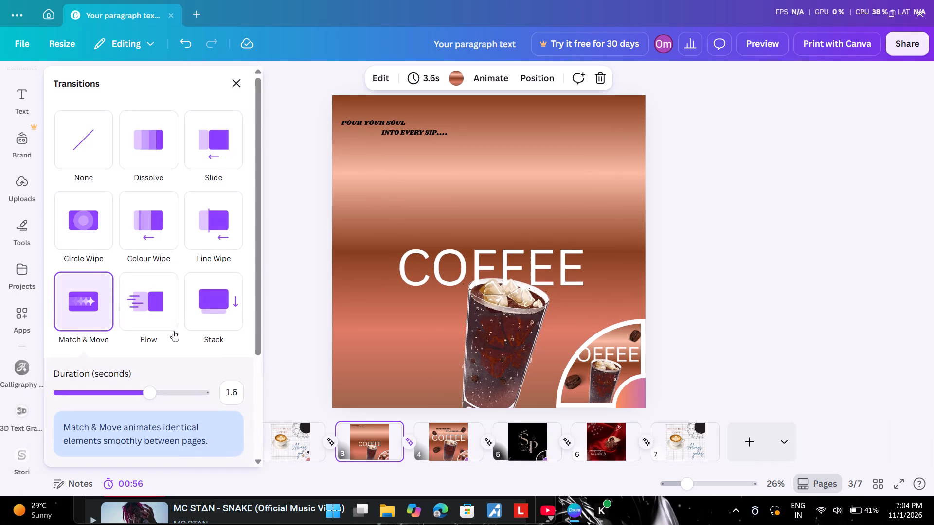
click(89, 294)
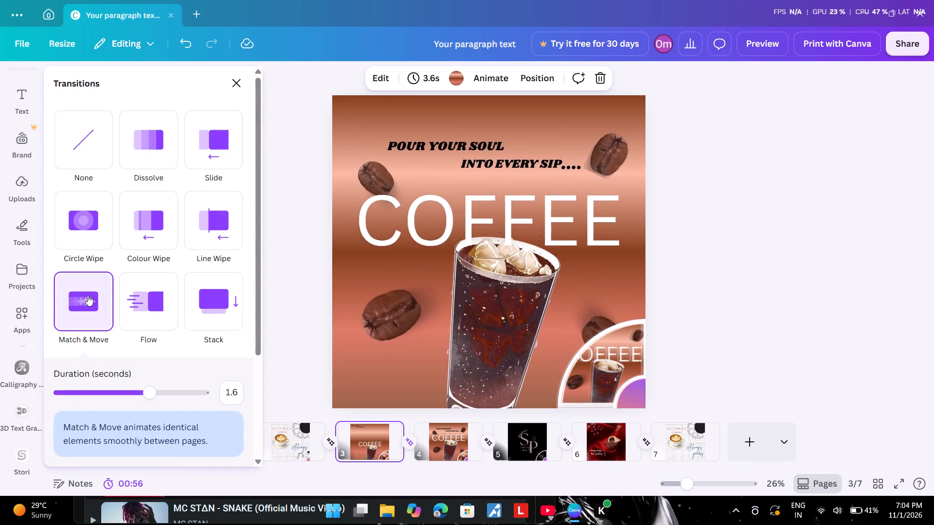
click(235, 84)
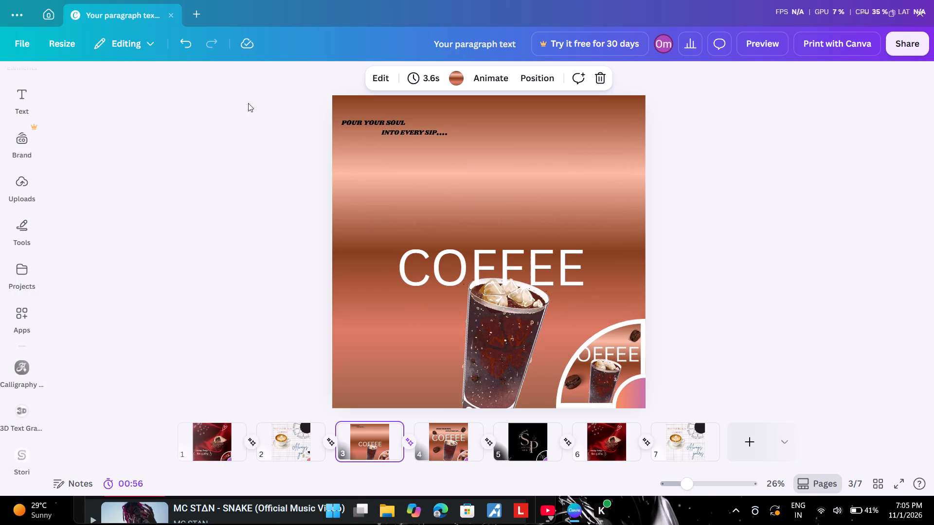
Delete the circular inset and the small leftover number 3 behind it from page 3.
click(619, 378)
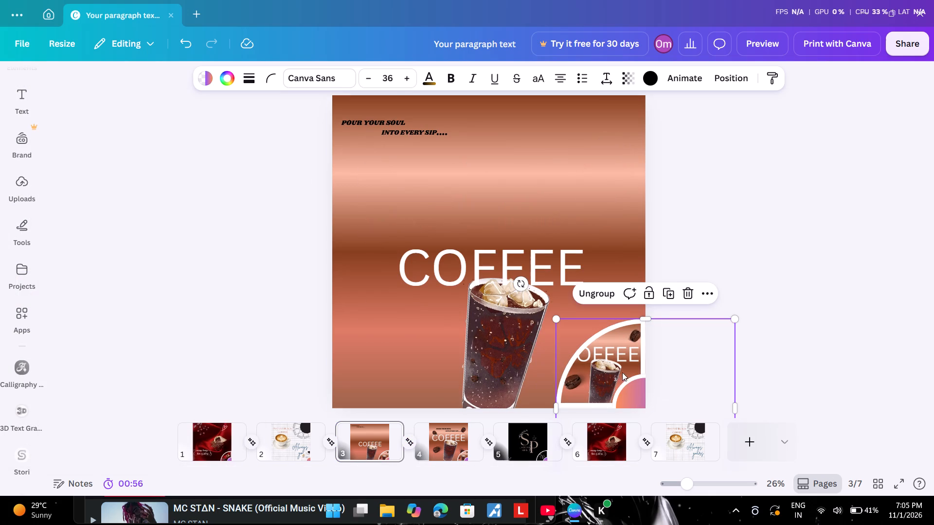
click(680, 291)
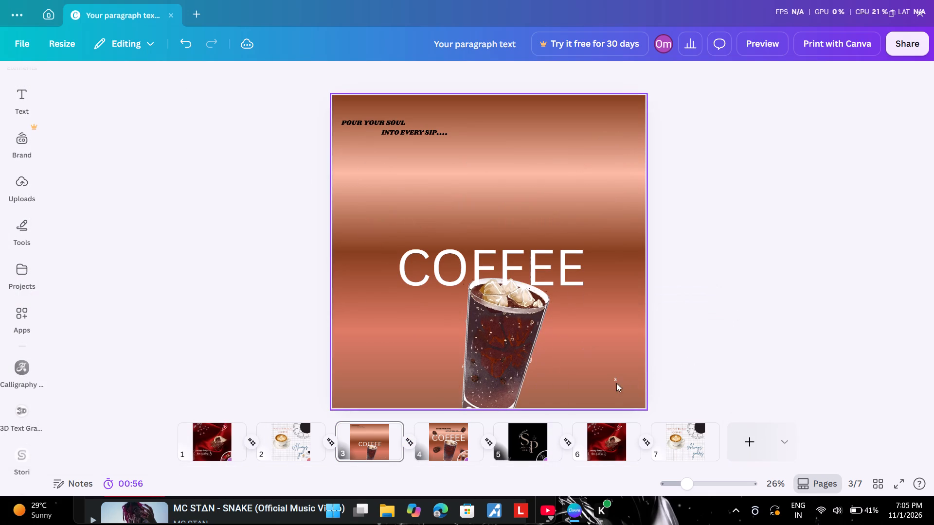
click(615, 378)
click(629, 350)
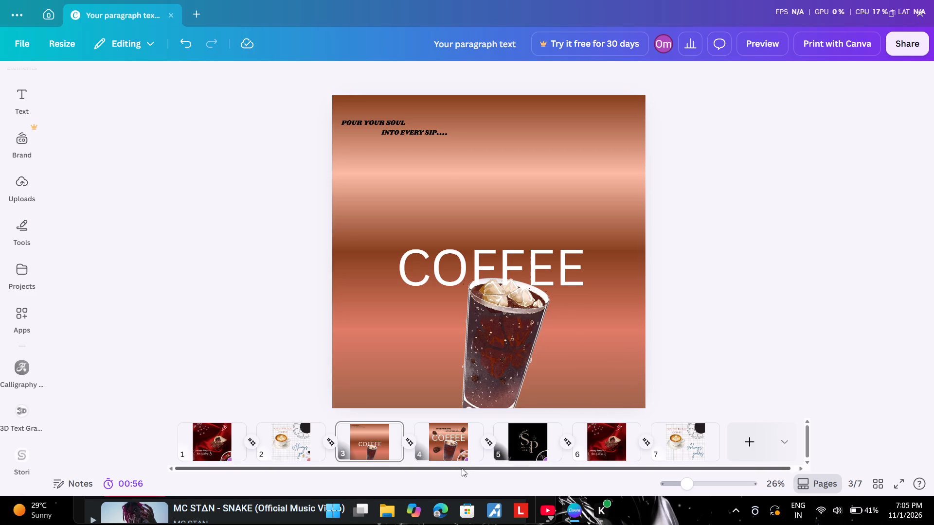
Insert a blank page between page 2 and the COFFEE page.
click(283, 438)
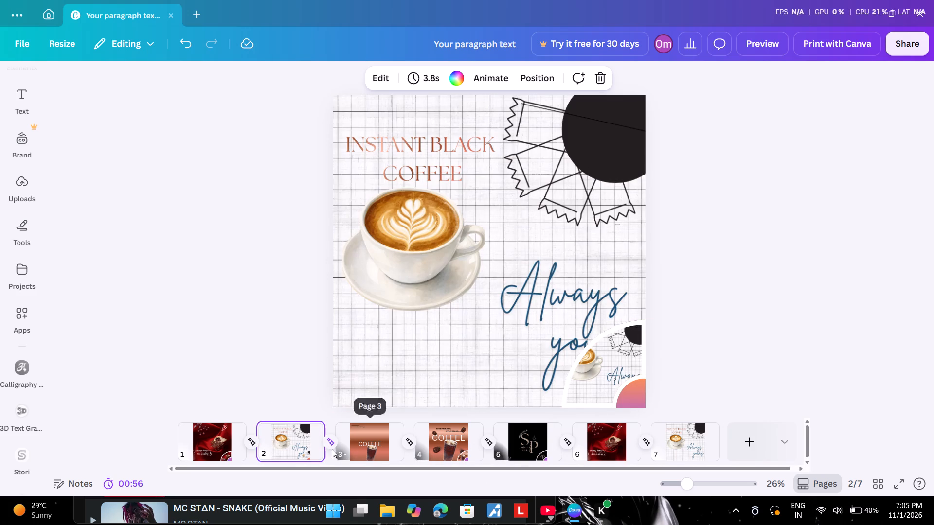
click(309, 449)
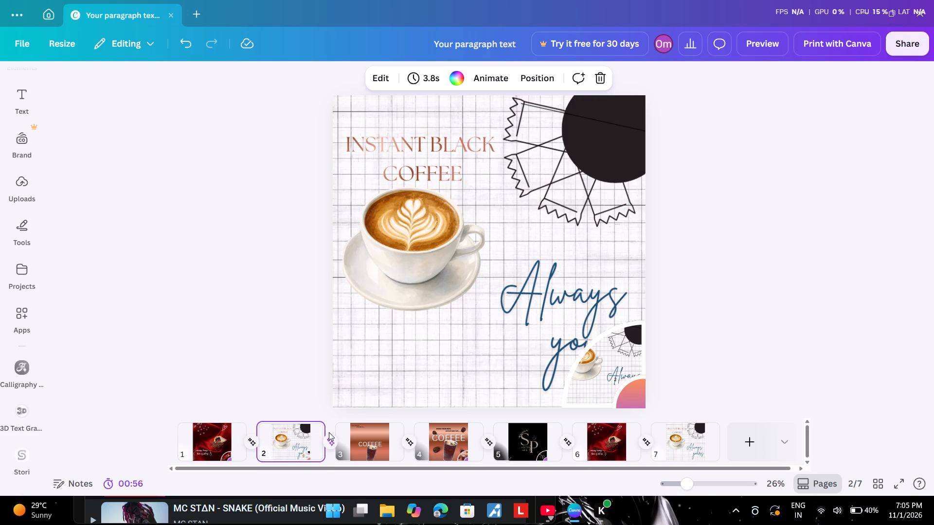
click(331, 453)
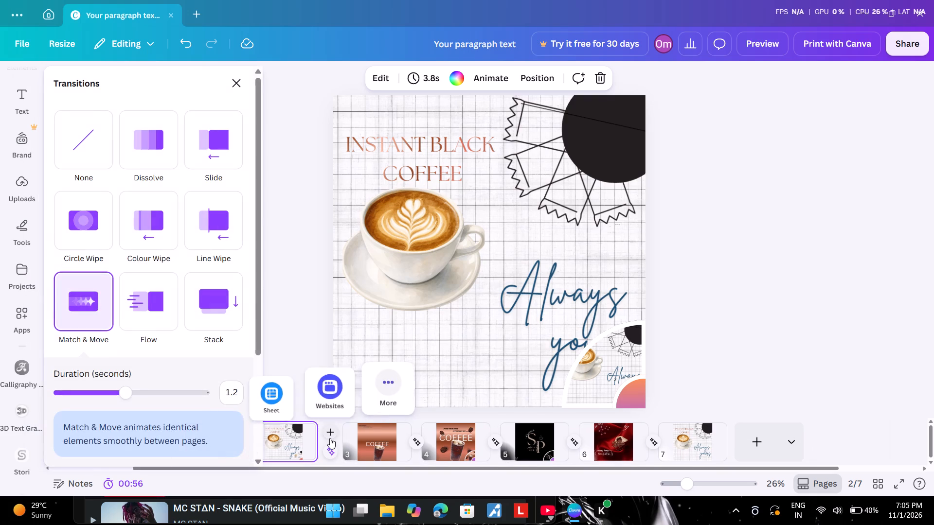
click(330, 437)
click(443, 455)
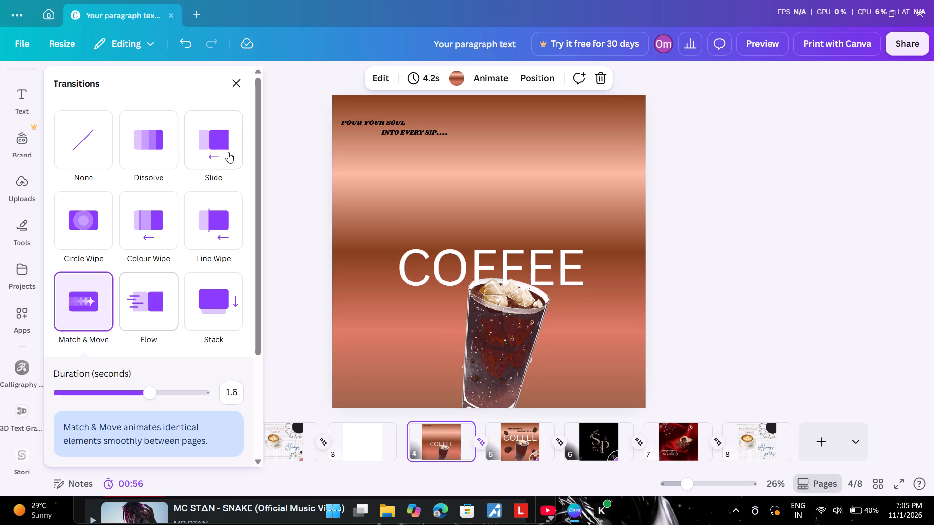
click(238, 80)
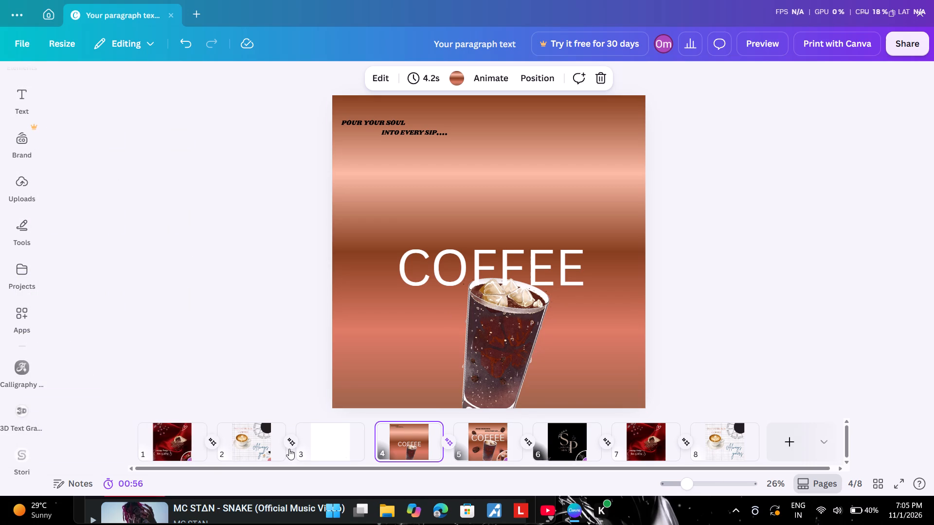
Delete the blank page 3 between the INSTANT BLACK COFFEE page and the COFFEE page.
click(263, 440)
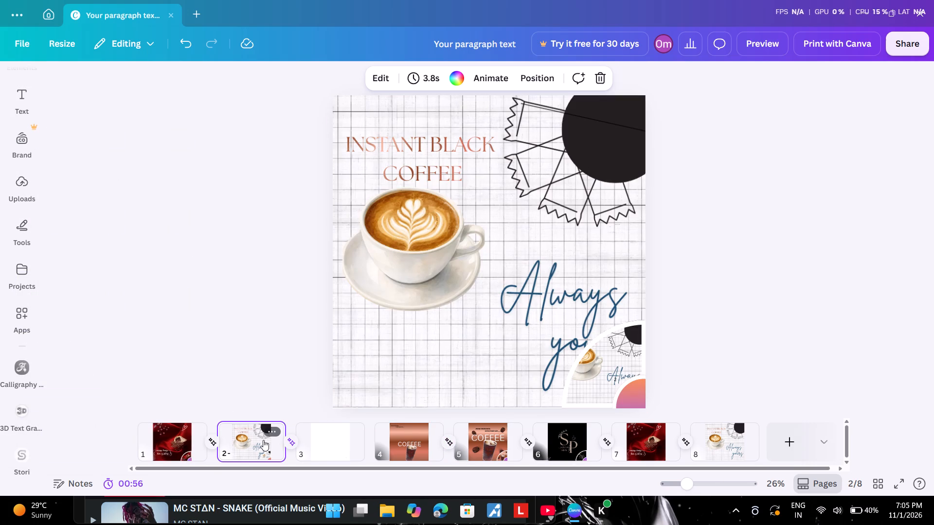
click(269, 450)
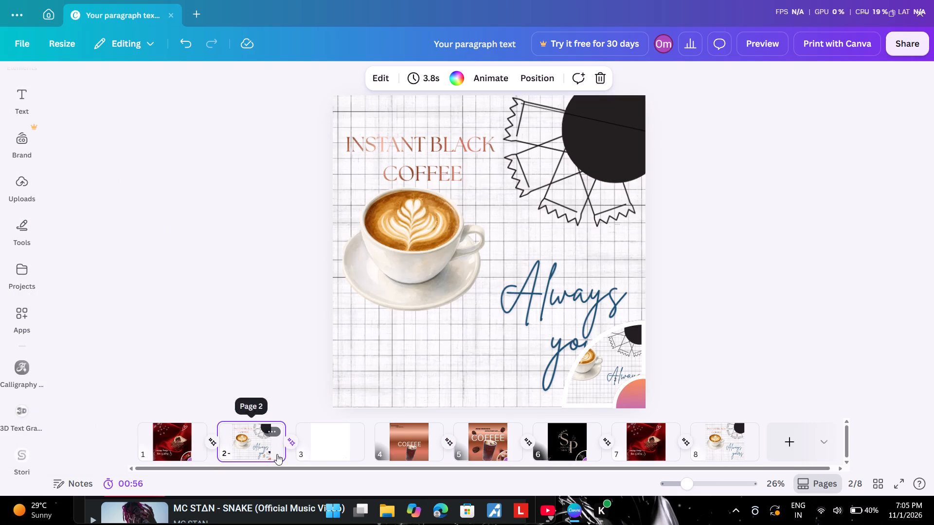
click(319, 448)
click(347, 427)
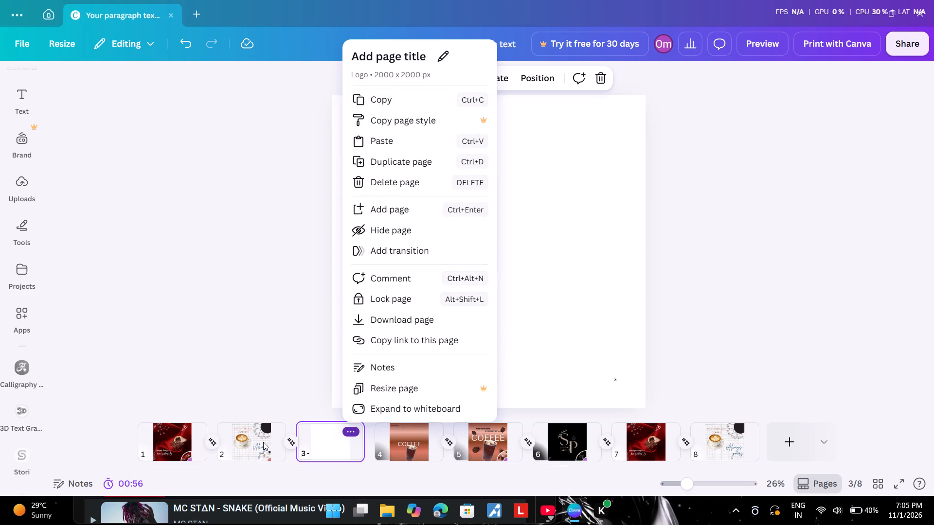
click(366, 184)
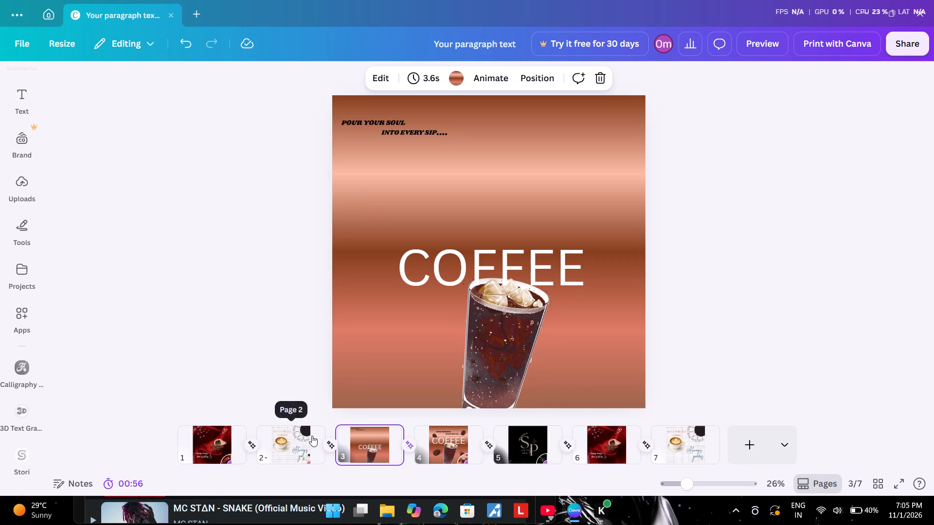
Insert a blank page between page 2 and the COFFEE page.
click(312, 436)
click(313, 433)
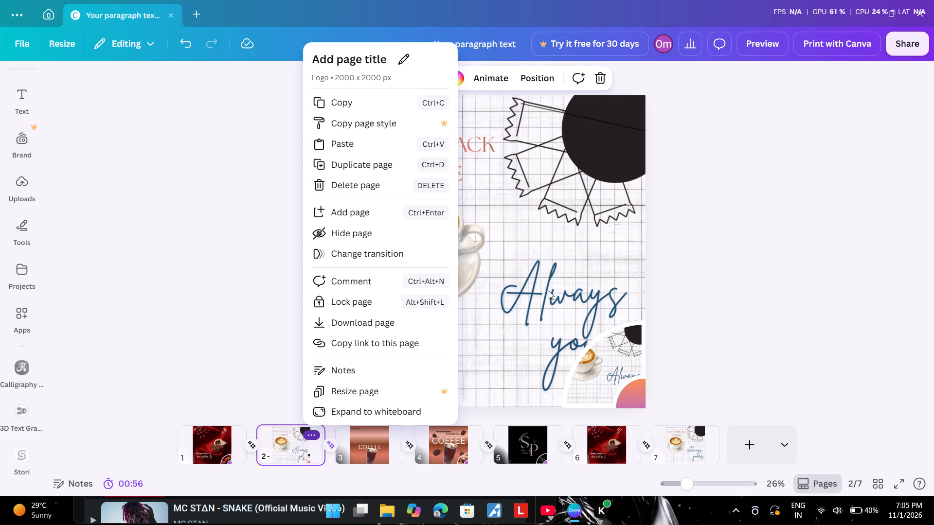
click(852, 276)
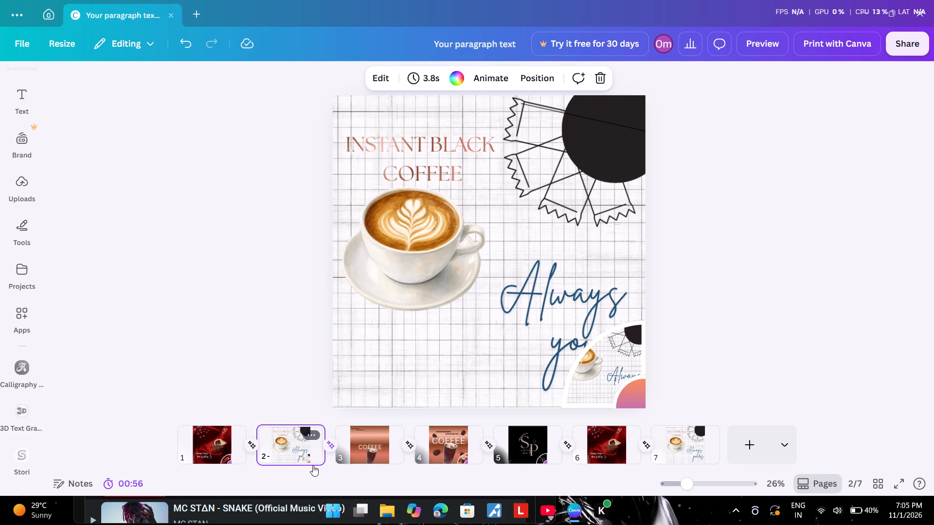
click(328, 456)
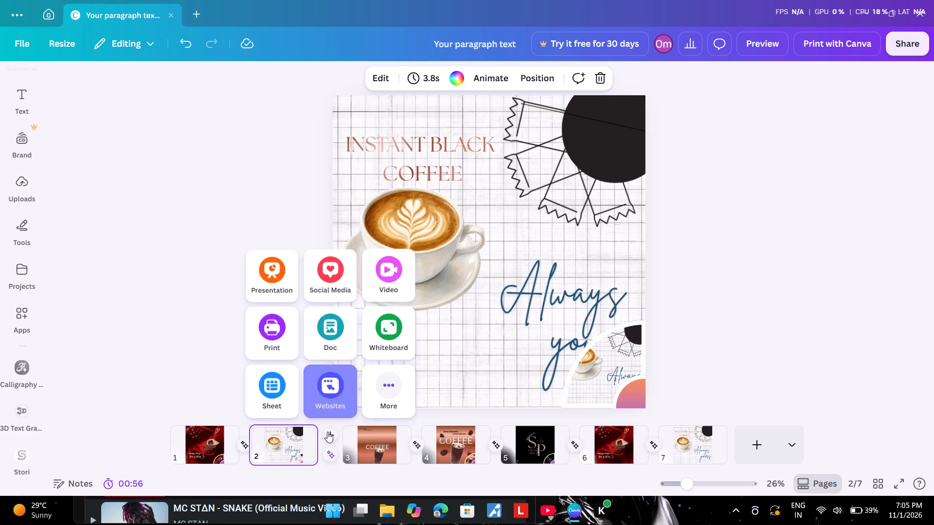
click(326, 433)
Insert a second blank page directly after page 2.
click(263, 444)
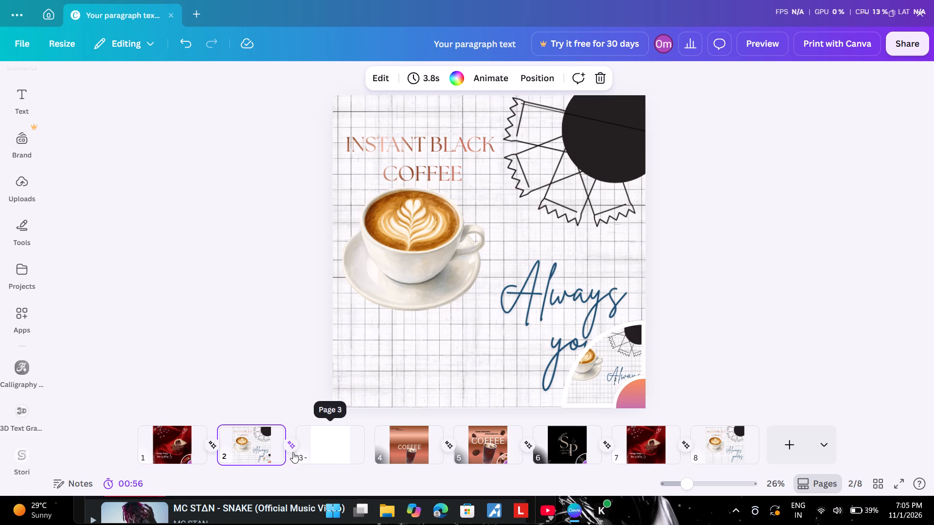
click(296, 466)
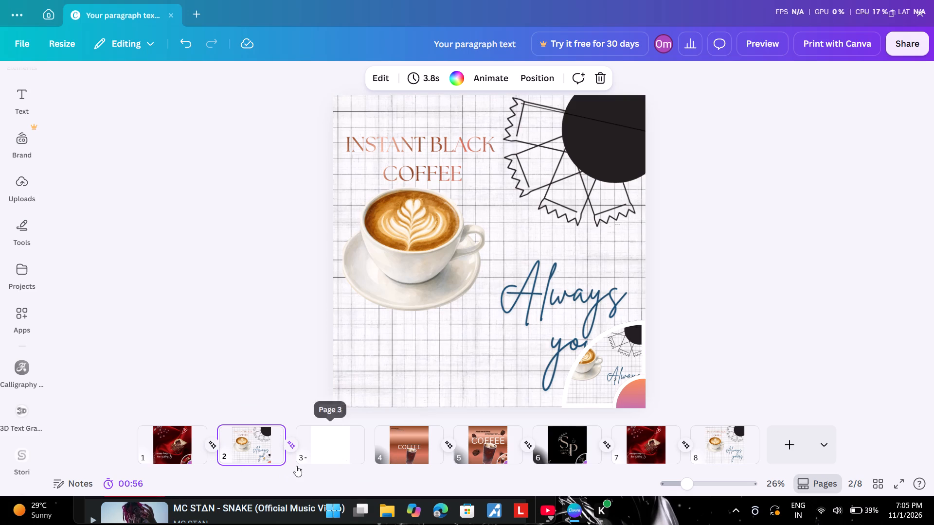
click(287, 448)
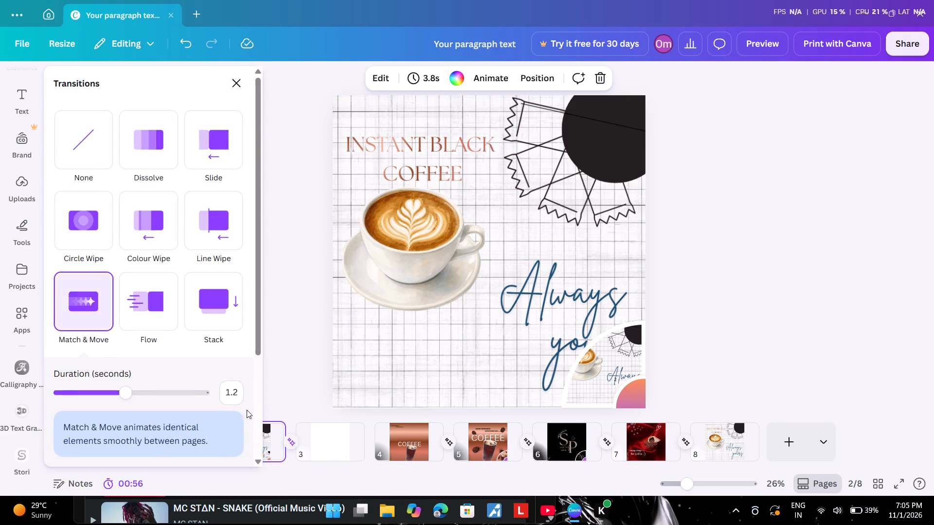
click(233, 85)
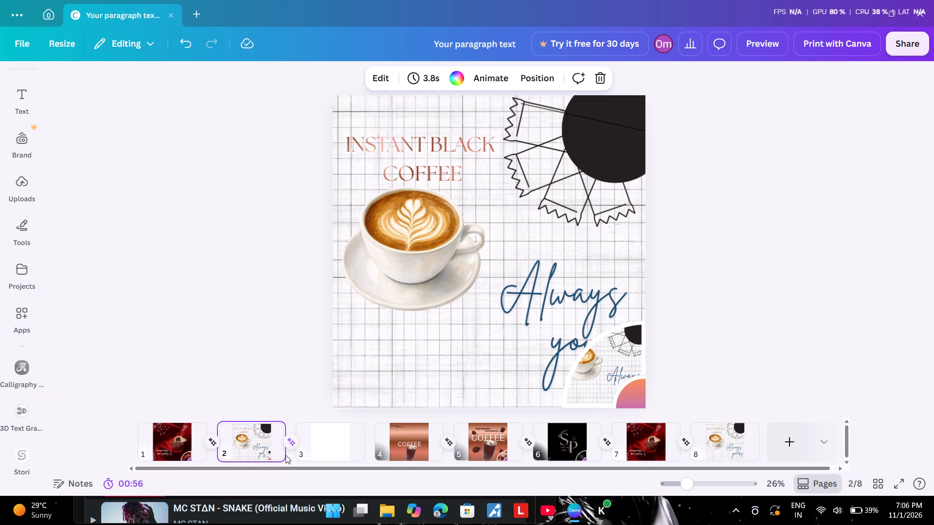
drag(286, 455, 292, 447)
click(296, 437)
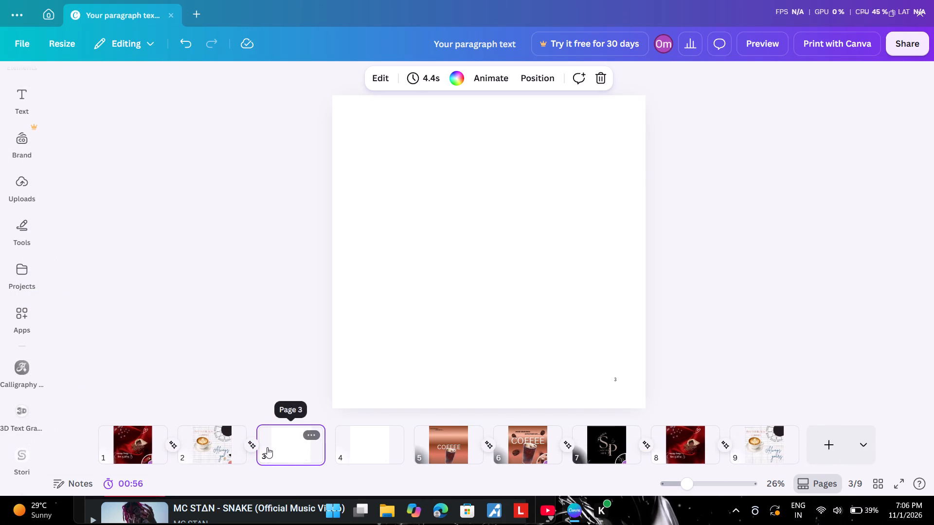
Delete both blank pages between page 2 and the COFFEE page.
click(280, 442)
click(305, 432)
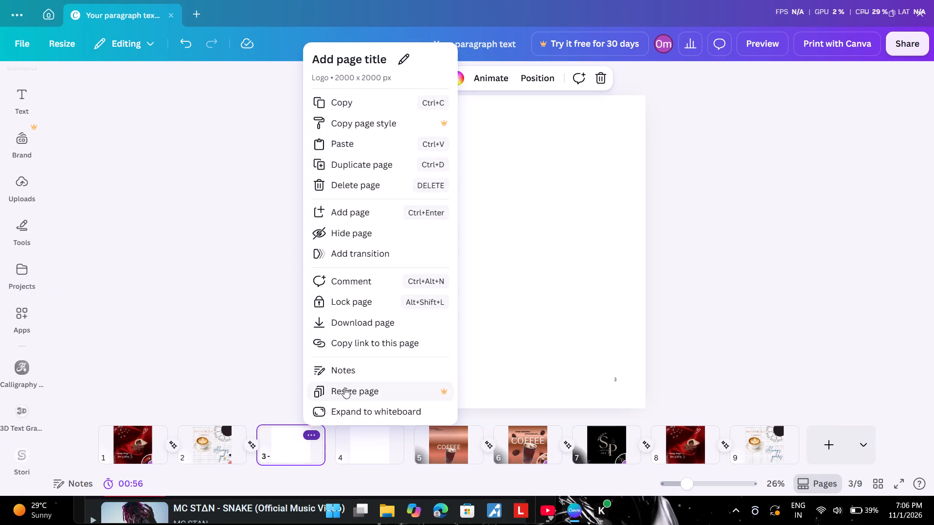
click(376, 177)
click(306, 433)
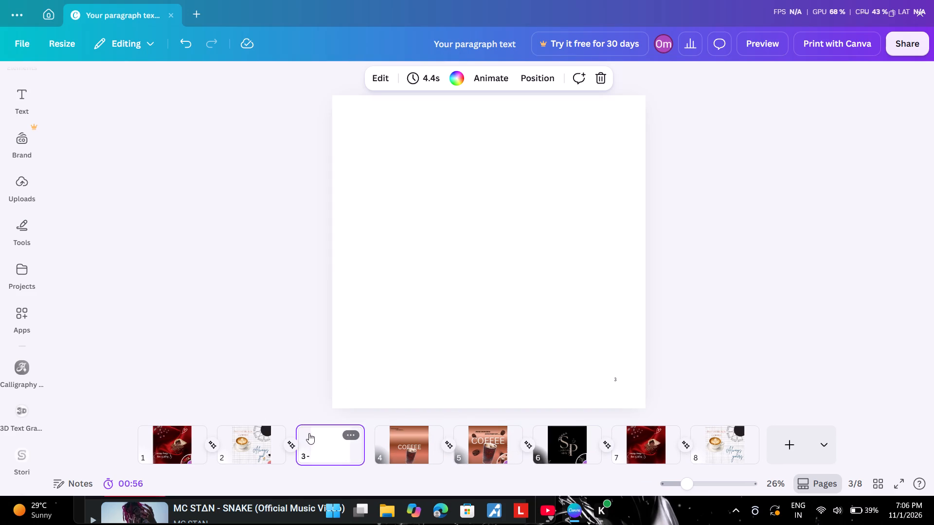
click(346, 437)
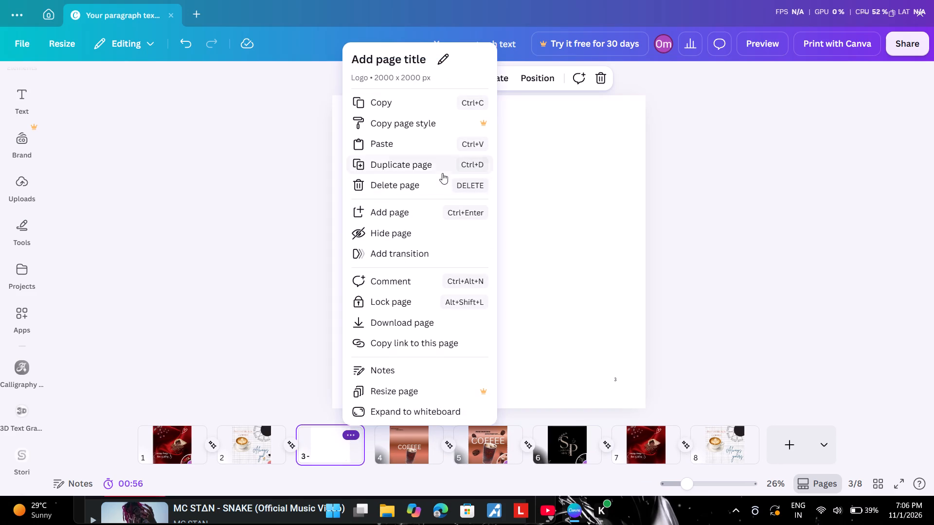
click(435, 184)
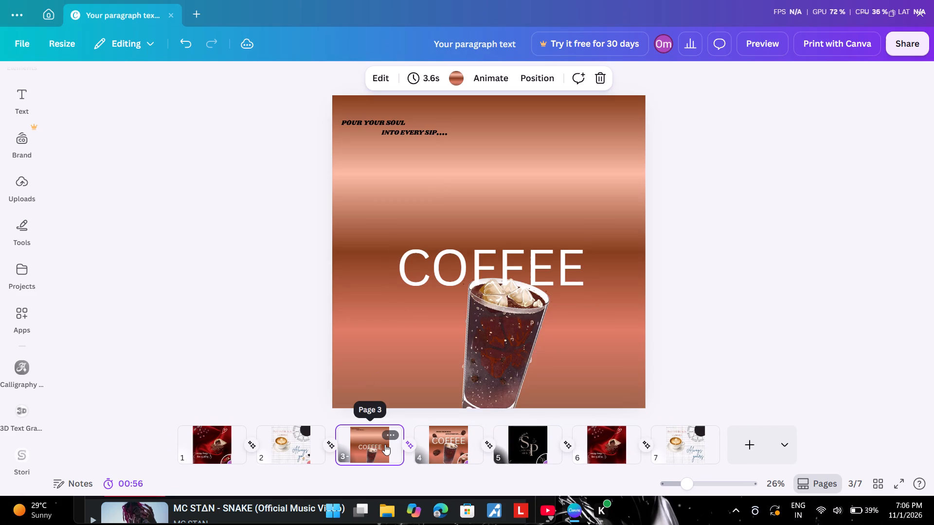
Duplicate the COFFEE page, page 3.
click(385, 445)
click(394, 435)
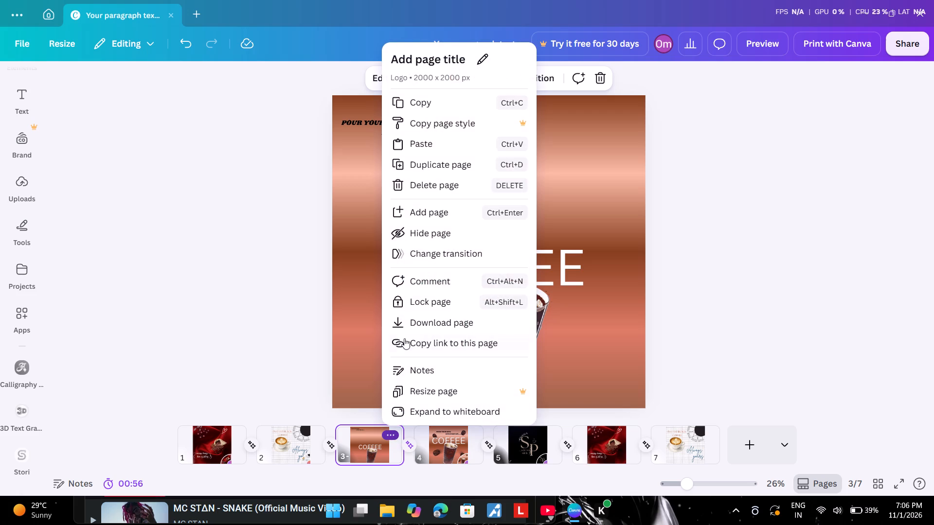
click(442, 167)
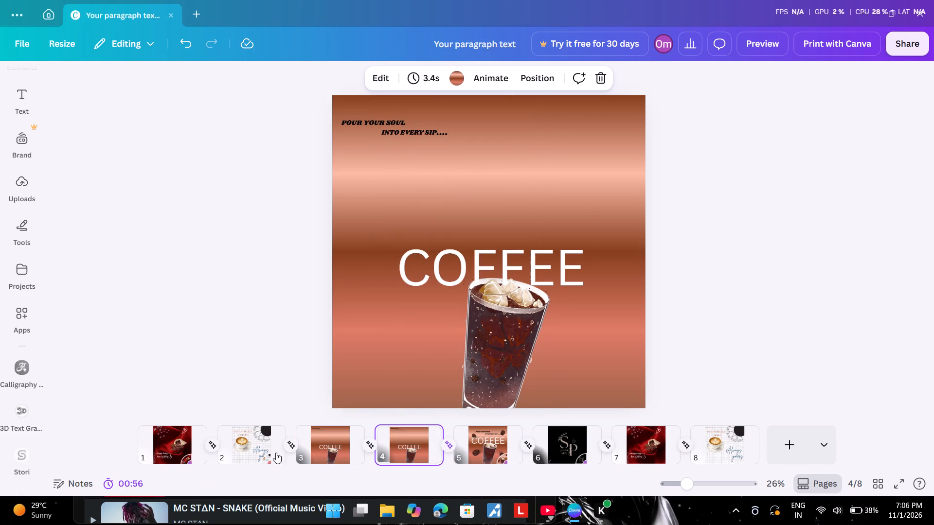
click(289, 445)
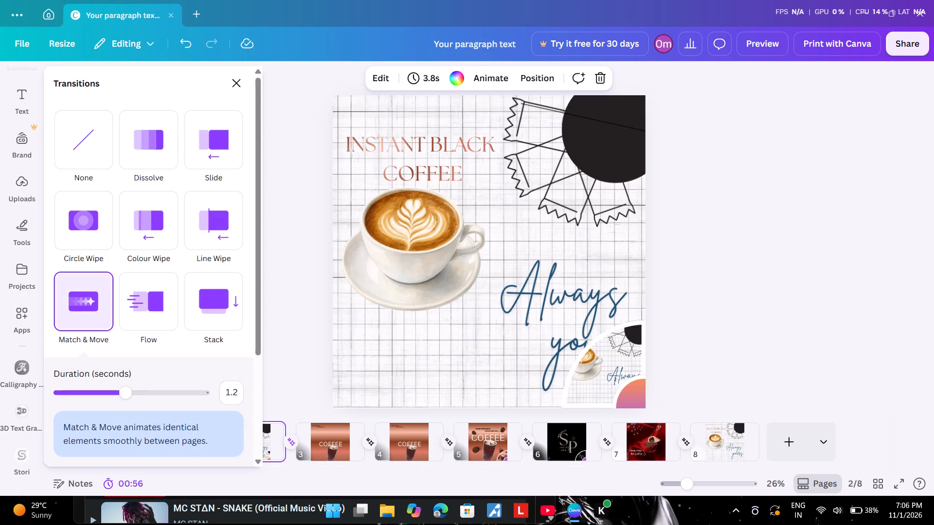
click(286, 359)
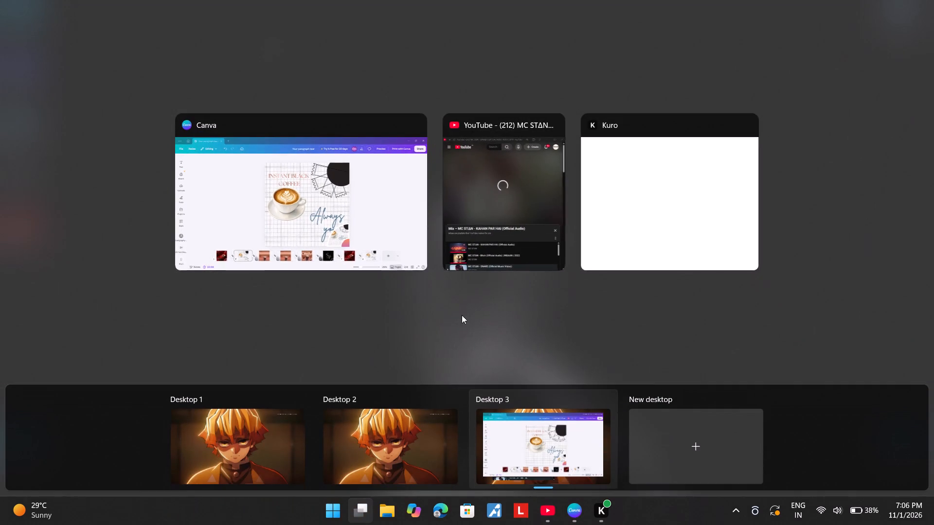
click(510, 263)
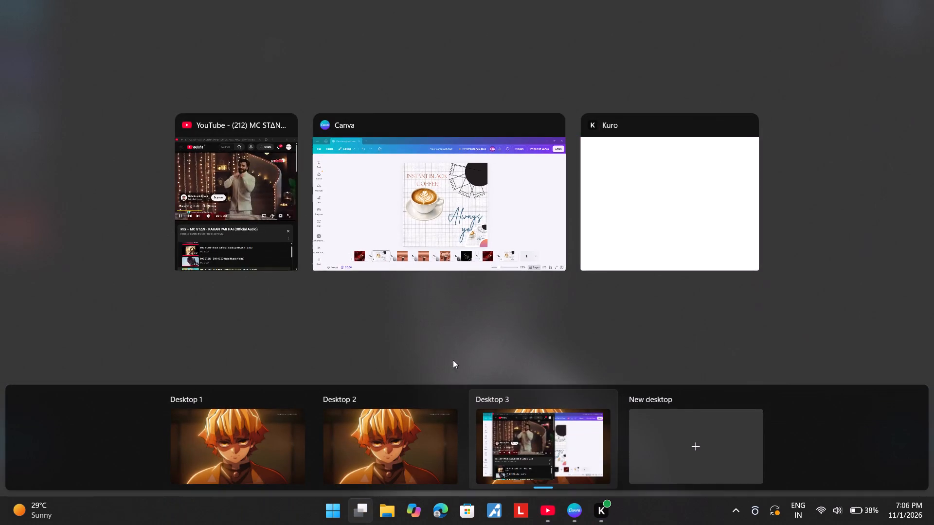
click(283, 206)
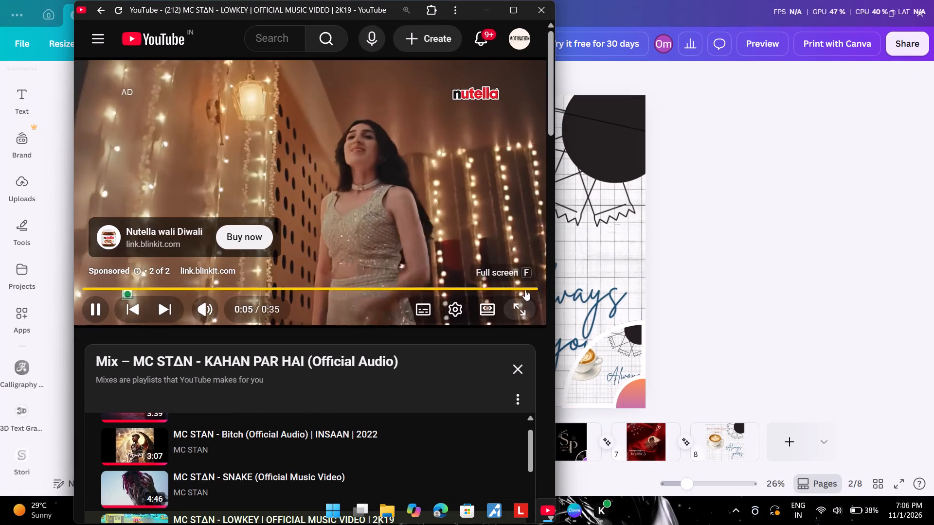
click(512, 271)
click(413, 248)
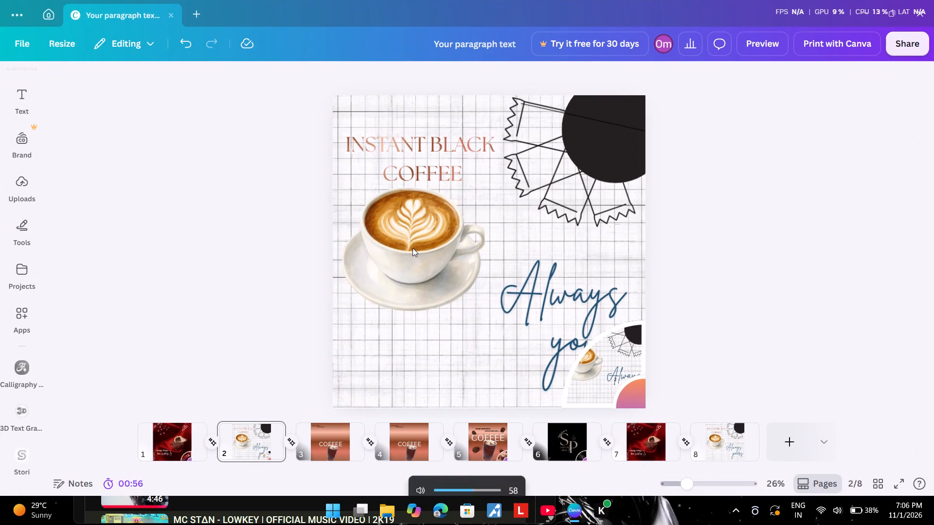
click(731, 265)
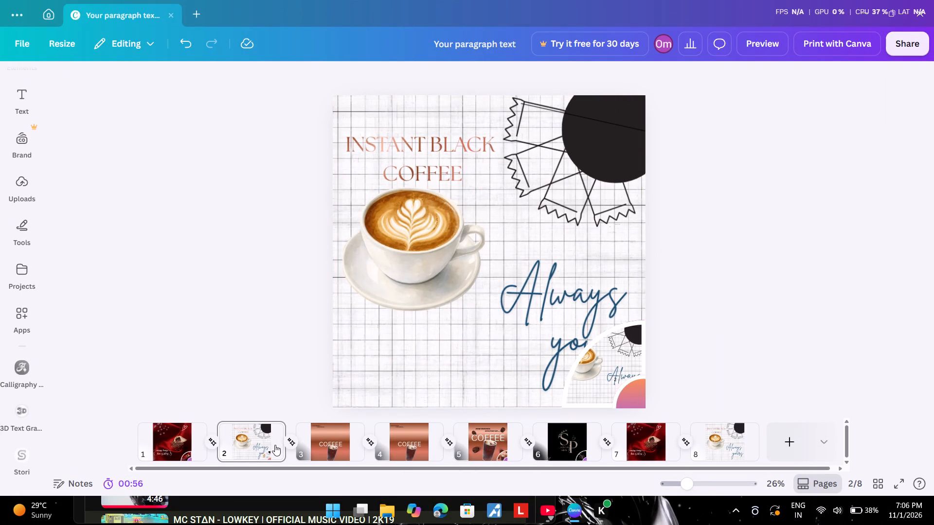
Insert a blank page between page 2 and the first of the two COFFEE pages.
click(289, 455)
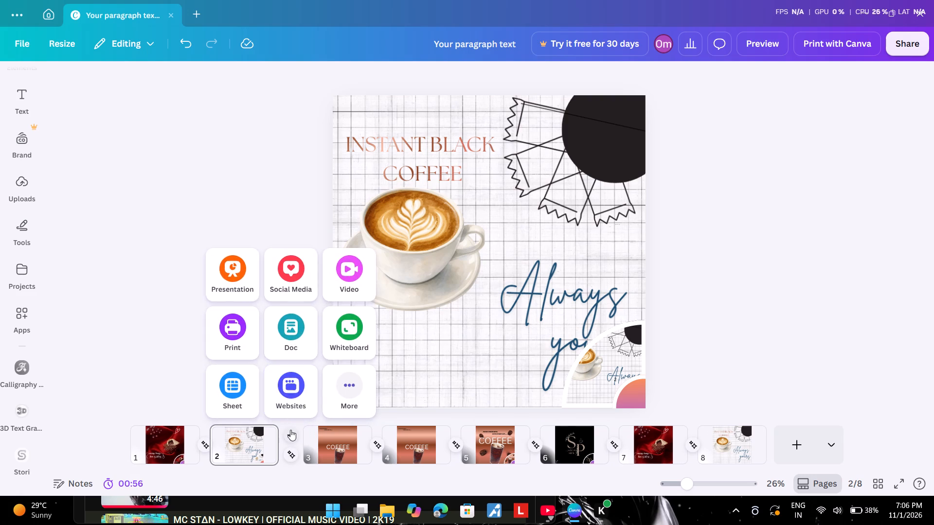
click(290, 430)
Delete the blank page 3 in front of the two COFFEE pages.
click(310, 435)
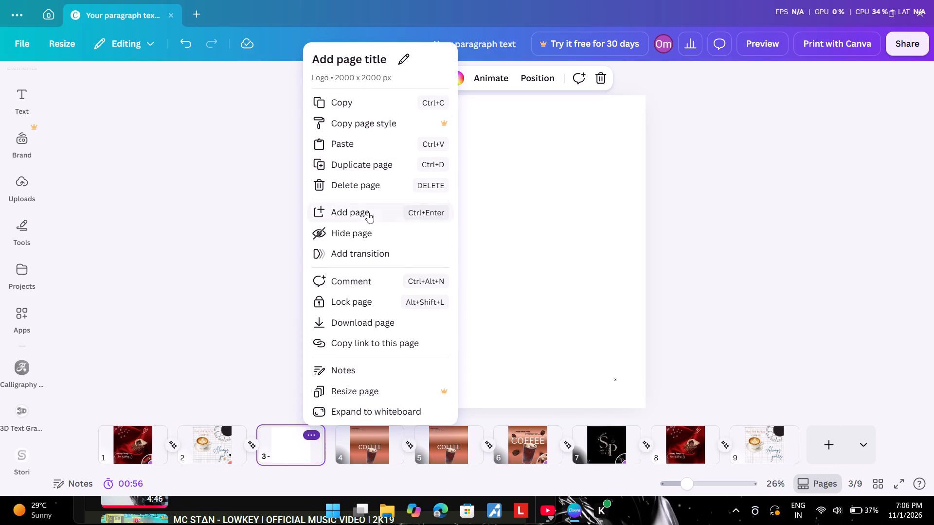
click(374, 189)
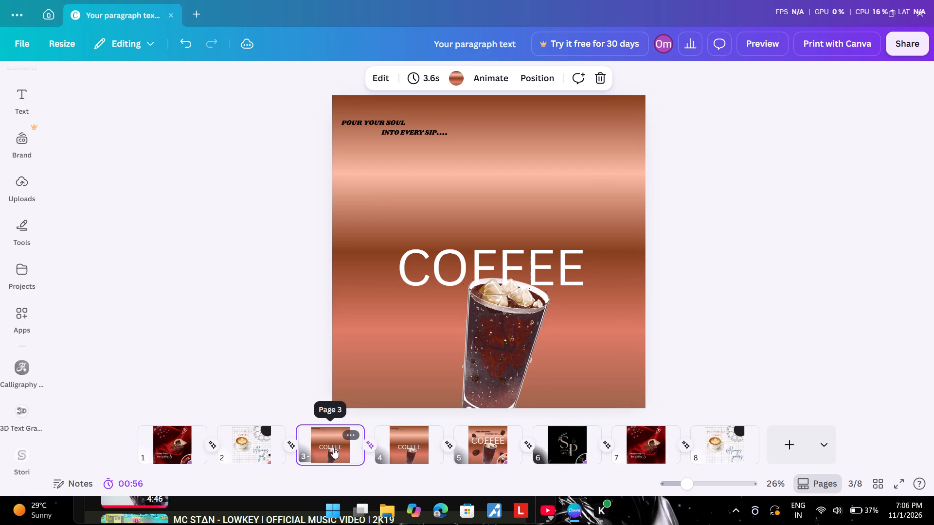
Capture a screenshot of the whole COFFEE page 3 canvas, cropped to the page's edges.
click(346, 432)
click(282, 294)
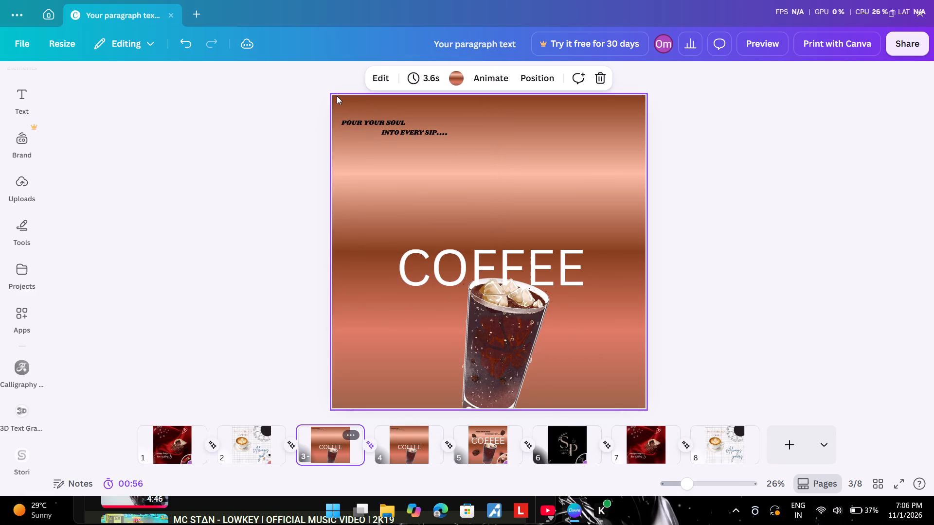
key(shift+super+s)
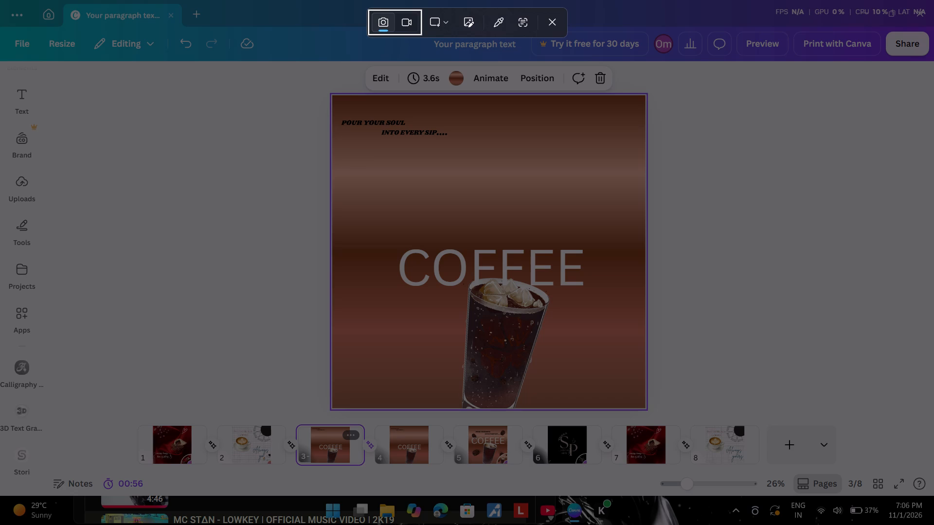
drag(332, 96, 431, 258)
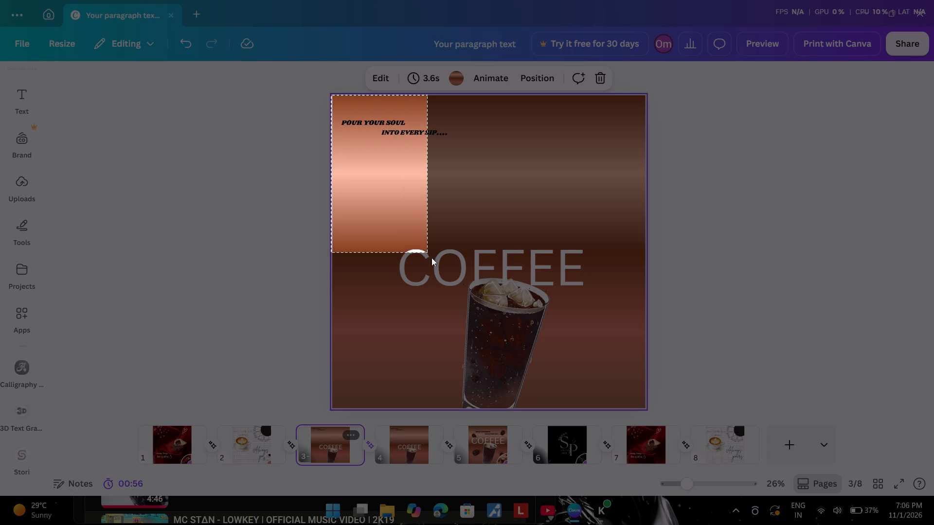
drag(431, 258, 640, 413)
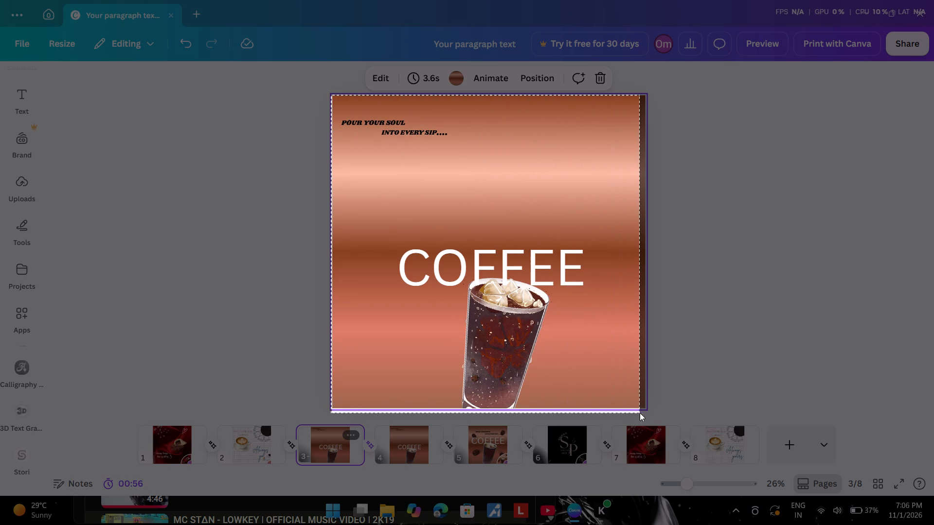
drag(640, 413, 647, 408)
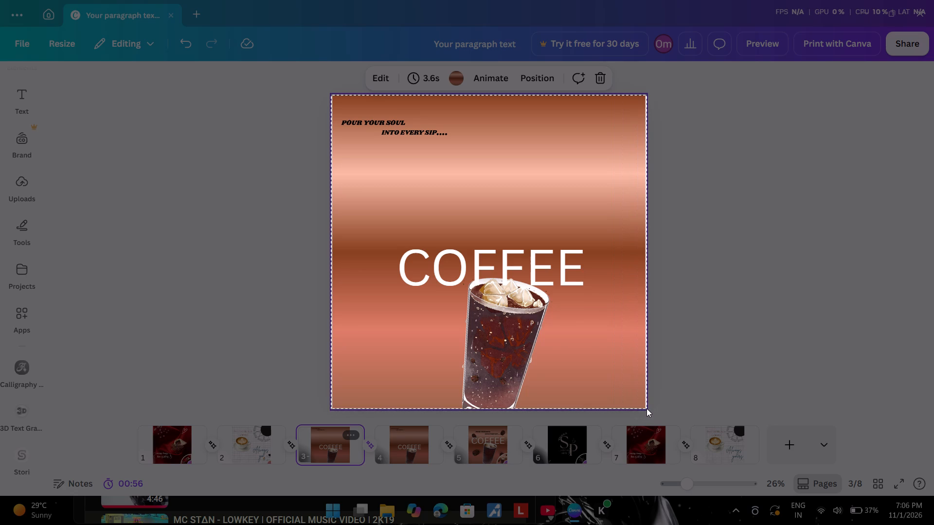
drag(647, 408, 645, 407)
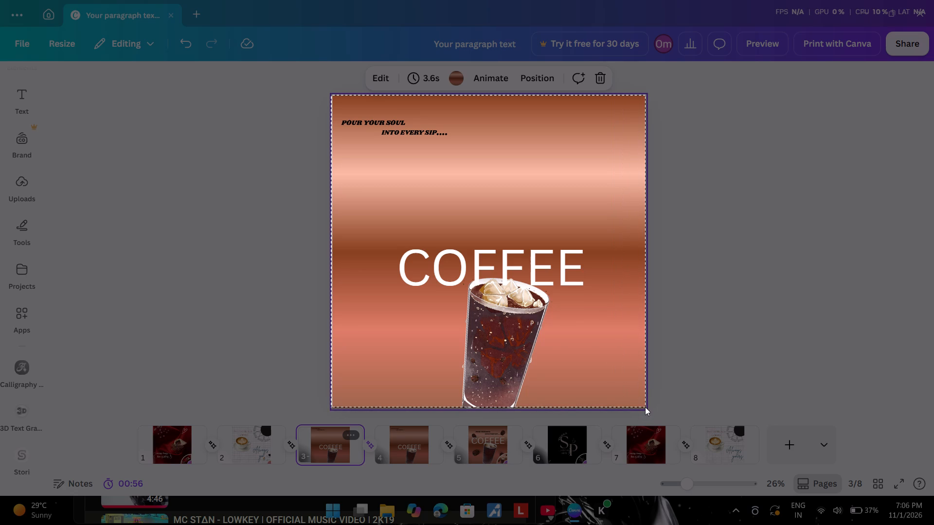
drag(645, 407, 646, 408)
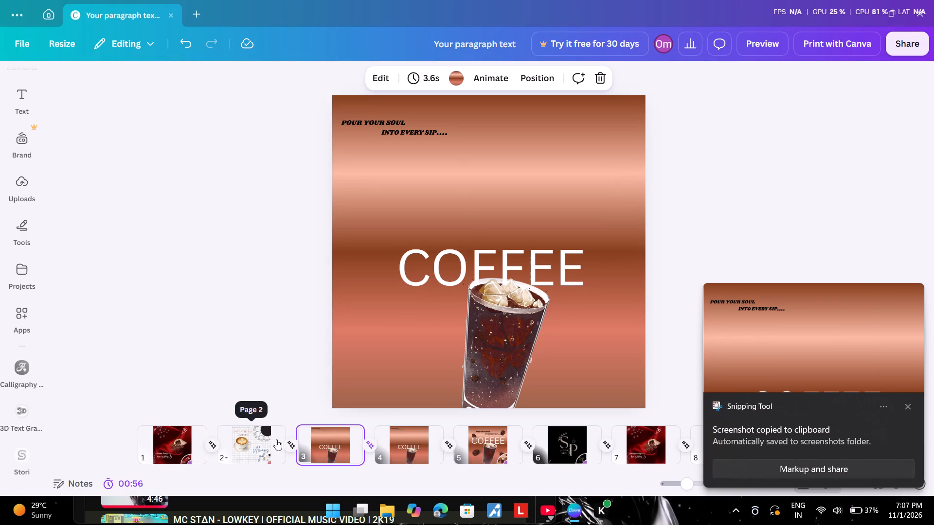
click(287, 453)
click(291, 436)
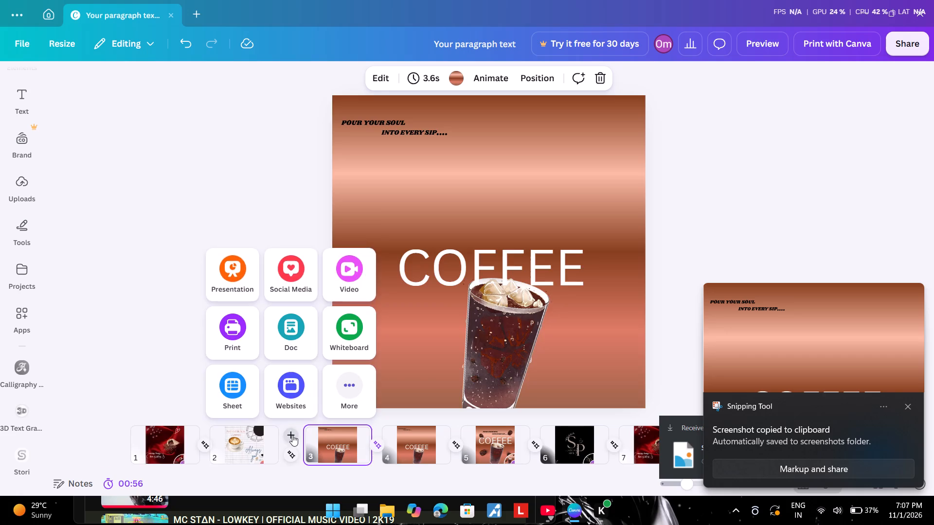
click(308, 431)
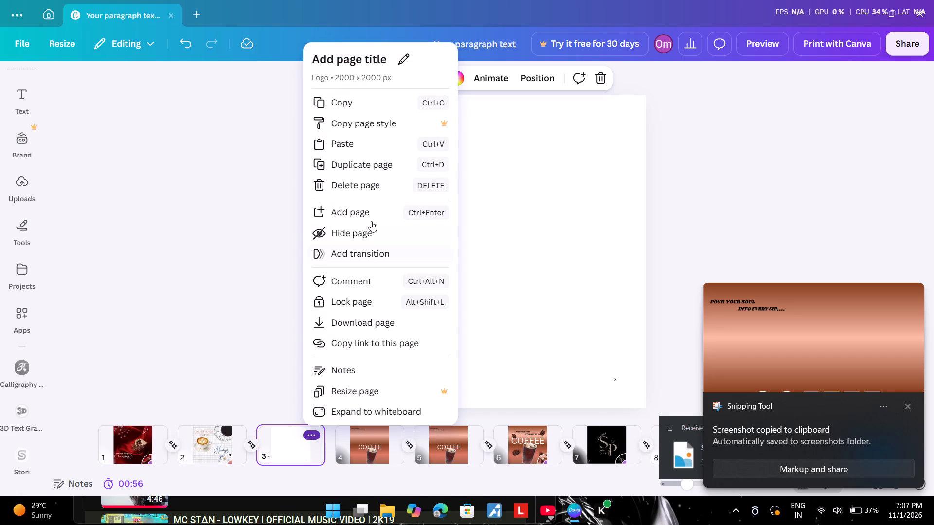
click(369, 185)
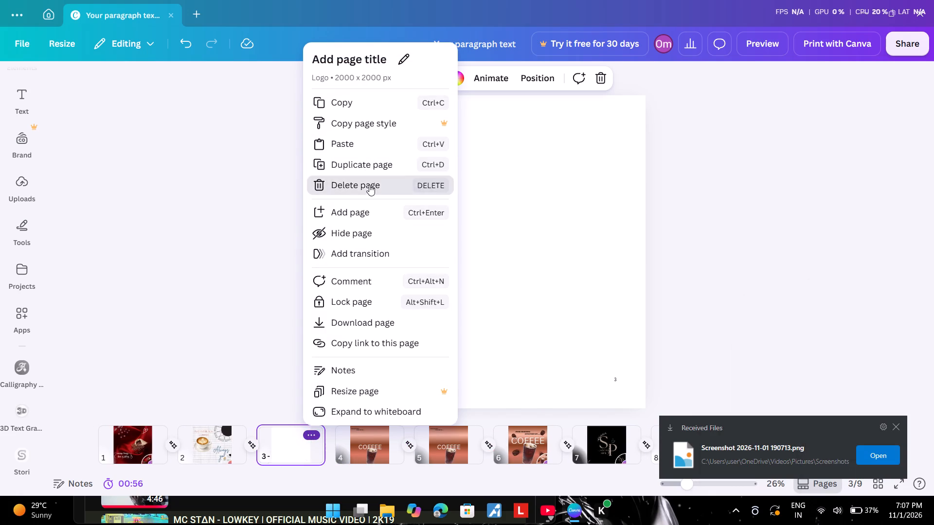
Duplicate the INSTANT BLACK COFFEE page, page 2, and select the copy.
click(262, 437)
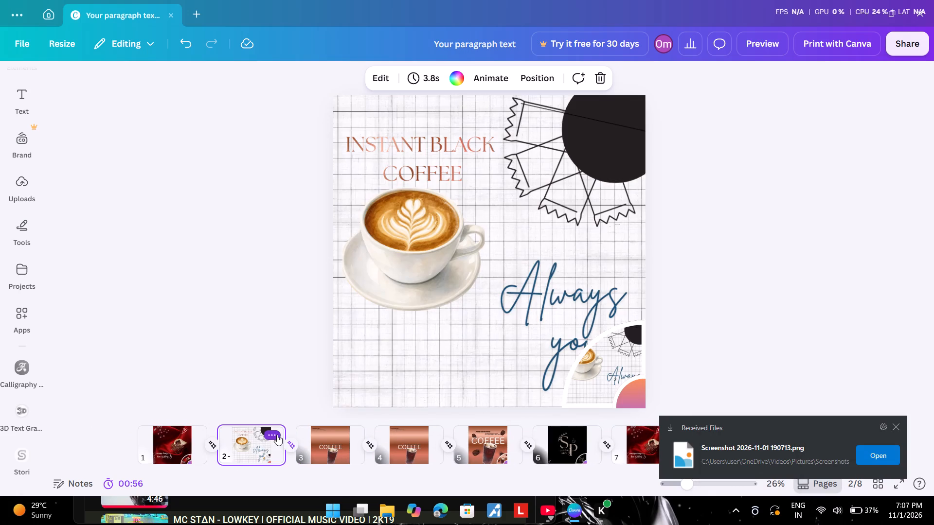
click(277, 435)
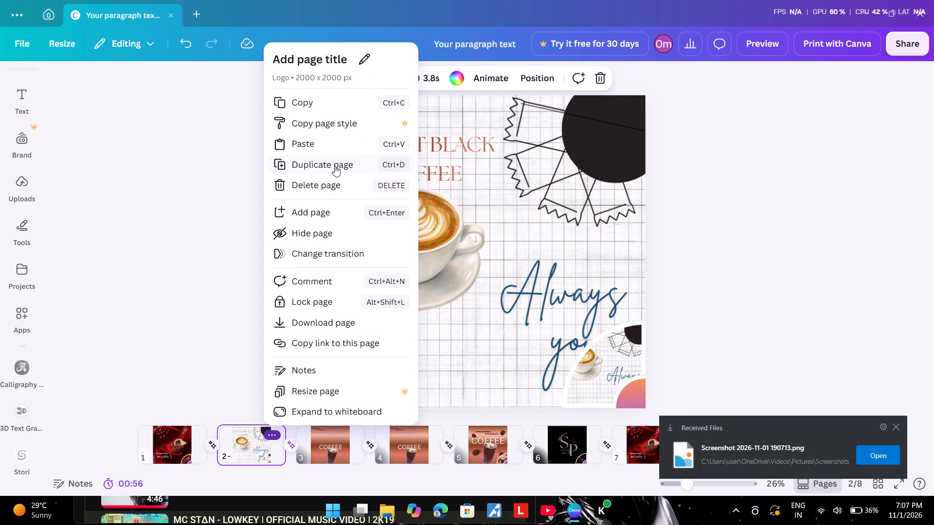
click(335, 166)
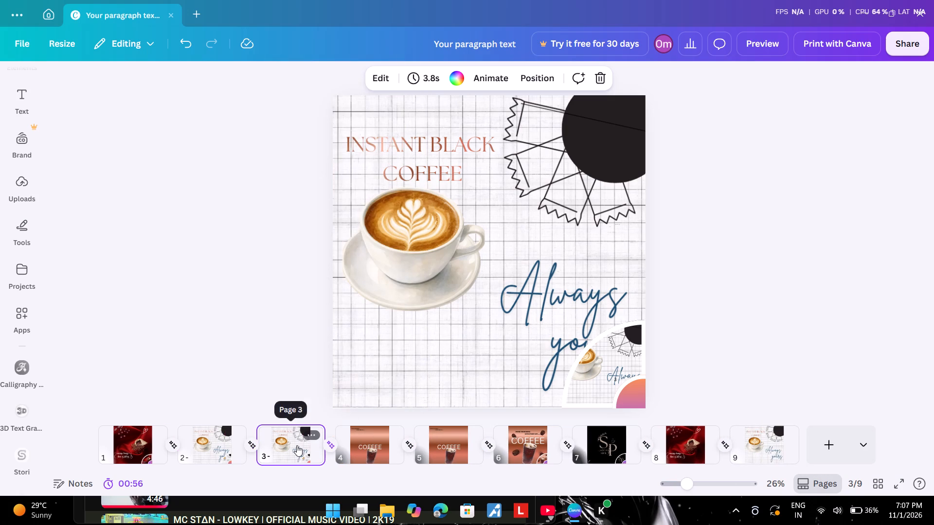
click(297, 445)
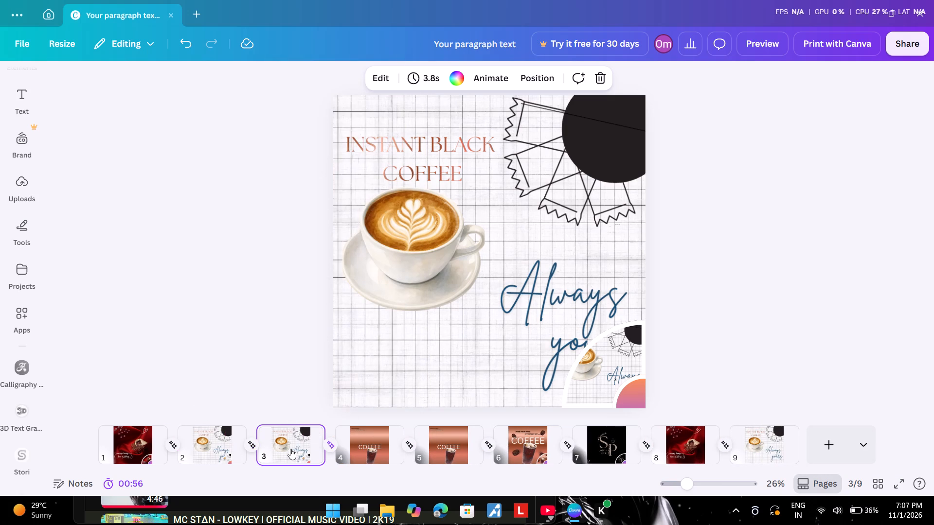
Rotate the grouped image wheel in the corner of page 3 by about 180° so its COFFEE picture faces the page.
click(595, 369)
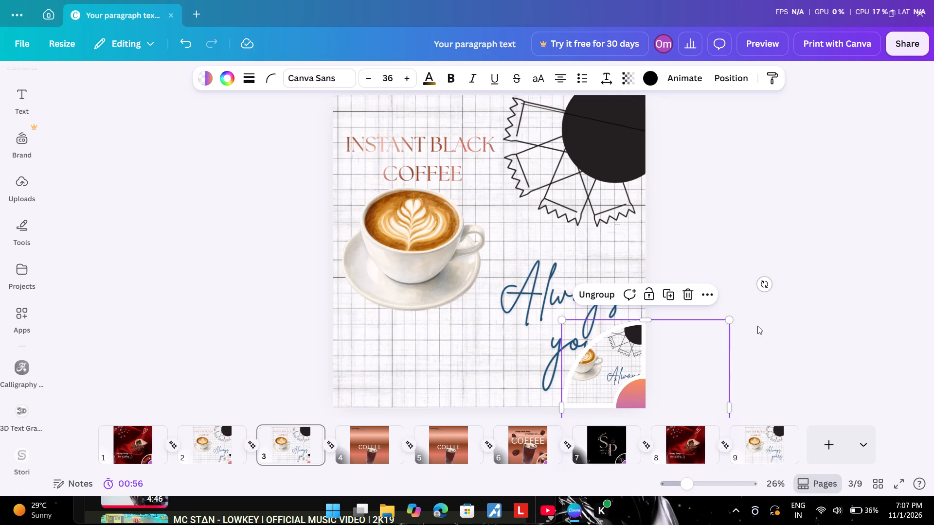
drag(765, 286, 763, 279)
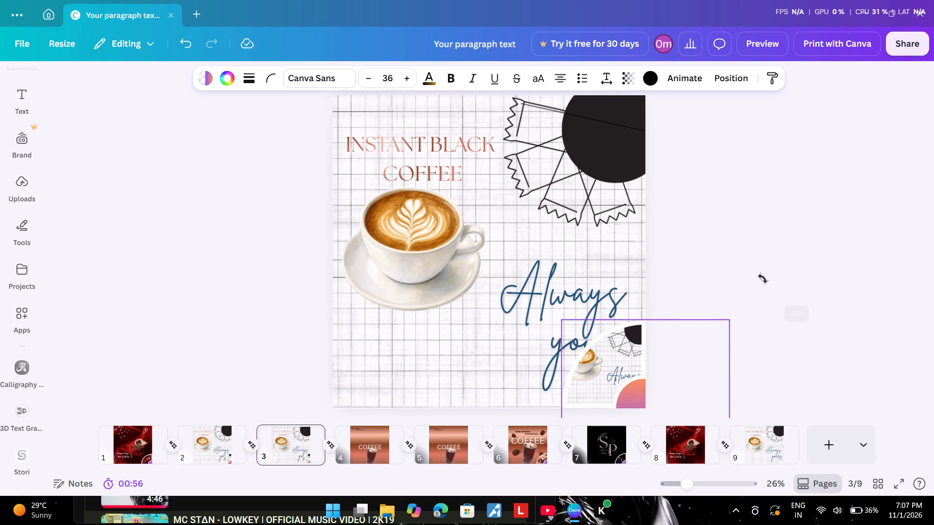
drag(763, 279, 605, 223)
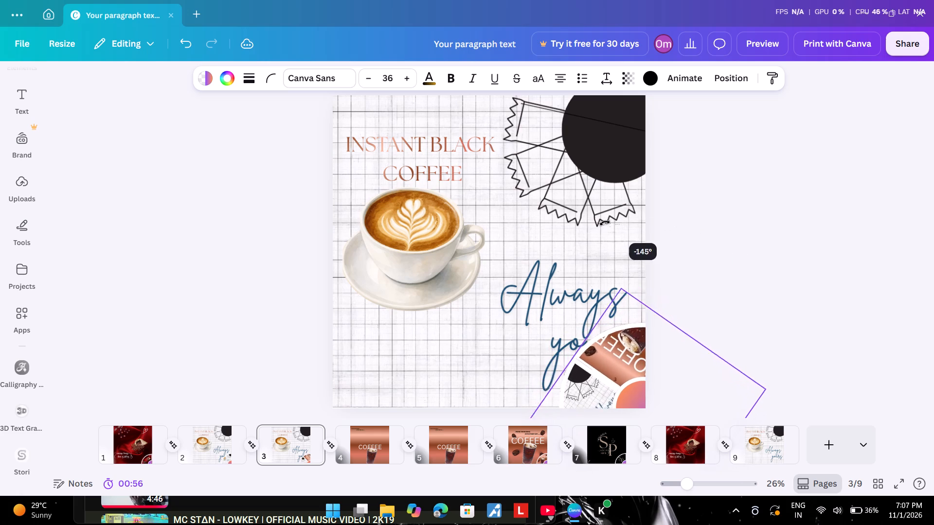
drag(605, 223, 486, 249)
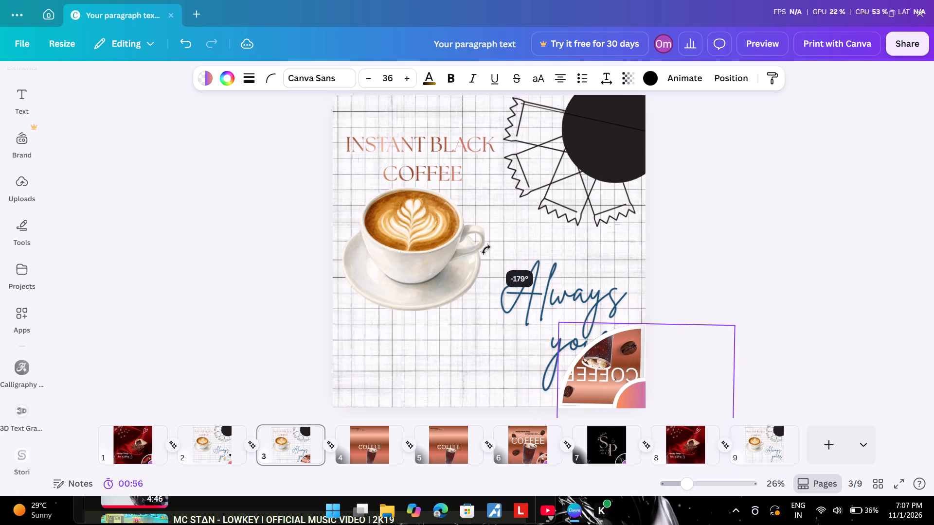
drag(486, 249, 484, 250)
Ungroup the rotated corner wheel on page 3.
click(600, 360)
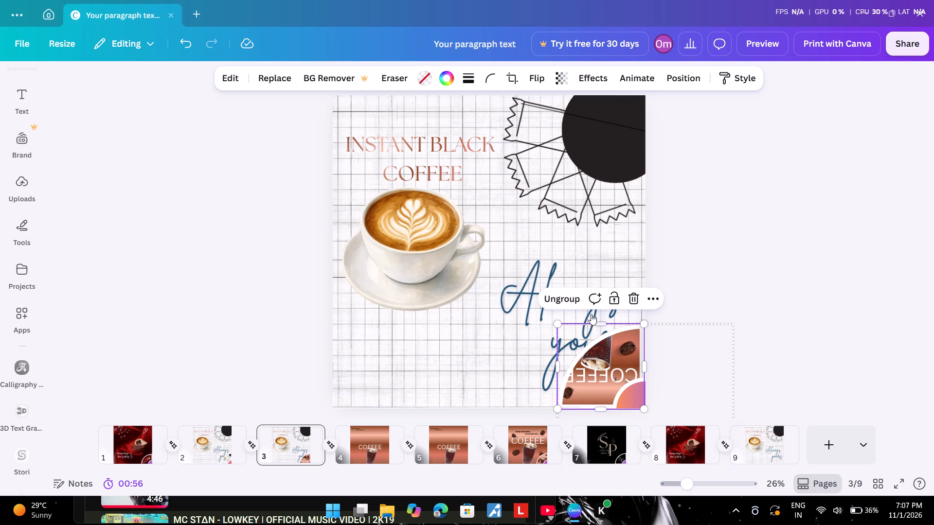
click(569, 297)
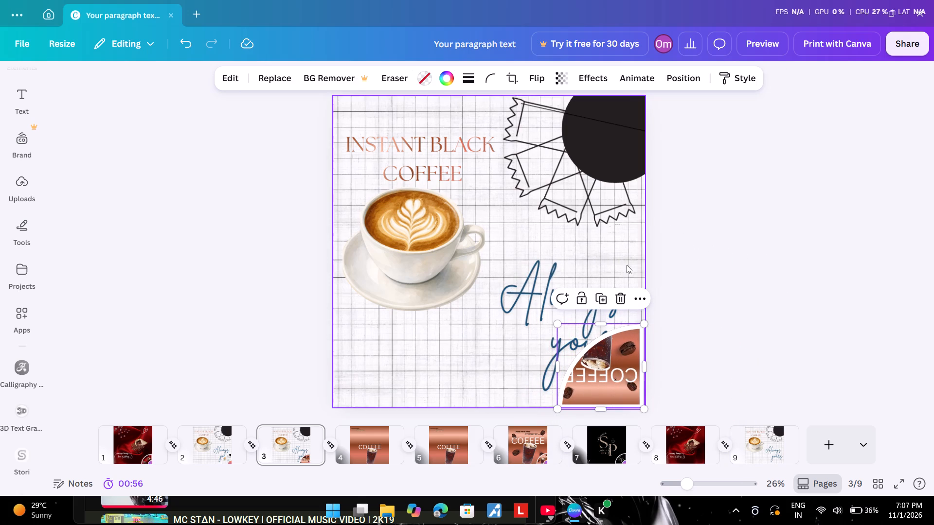
Flip the quarter-circle COFFEE picture in the page corner both vertically and horizontally.
click(627, 365)
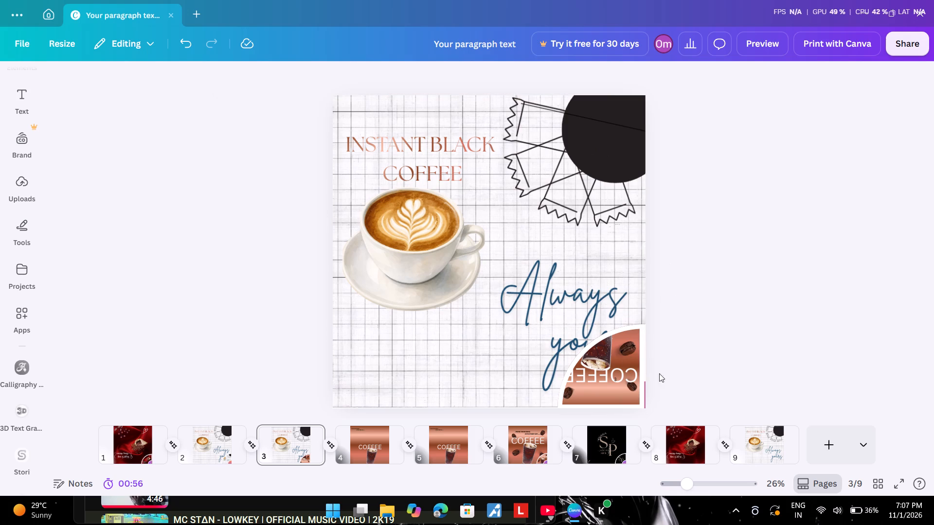
click(606, 368)
click(636, 297)
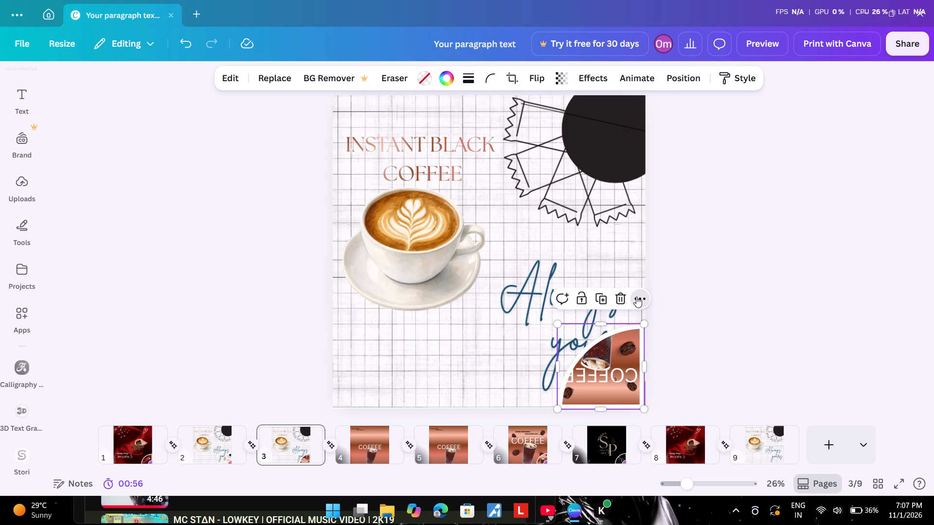
click(743, 367)
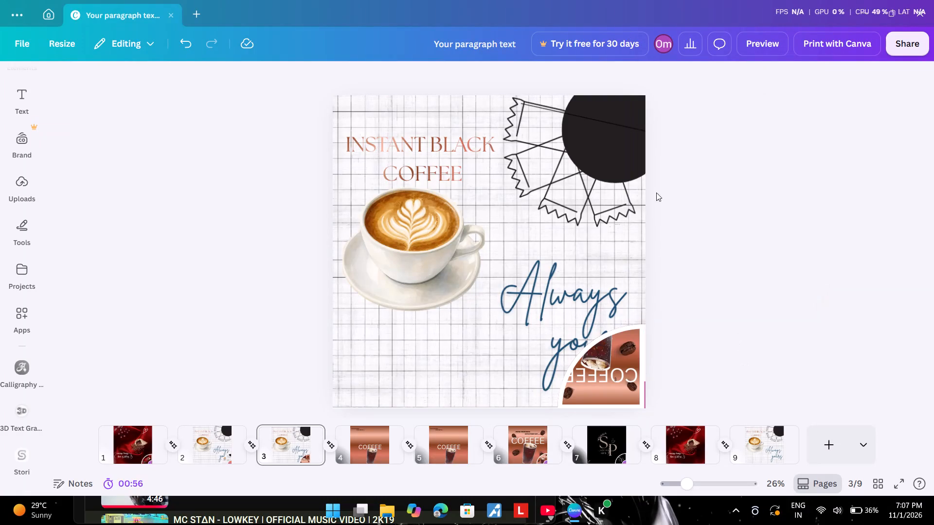
click(606, 362)
click(535, 76)
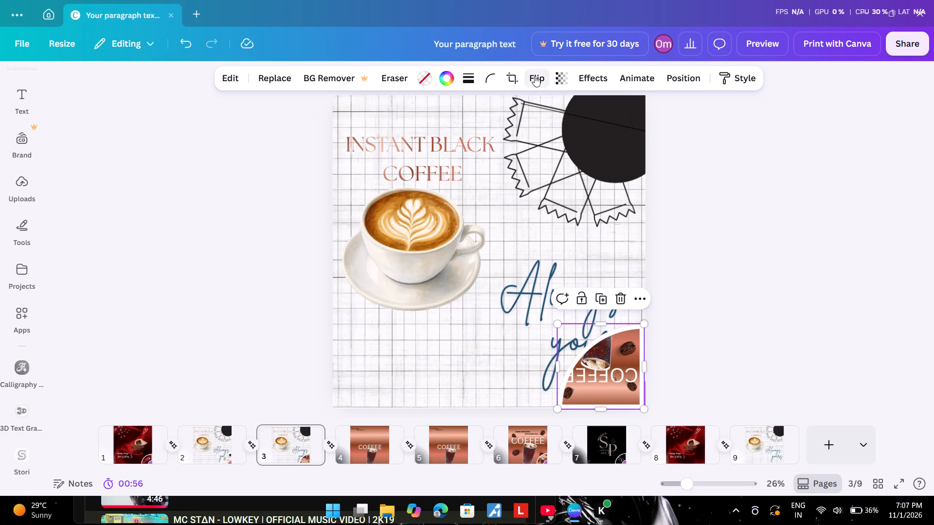
click(533, 125)
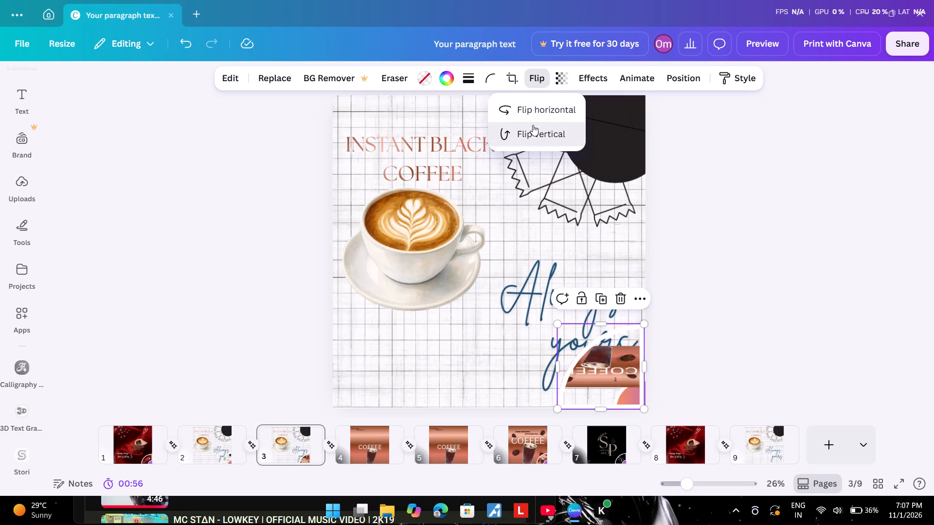
click(534, 116)
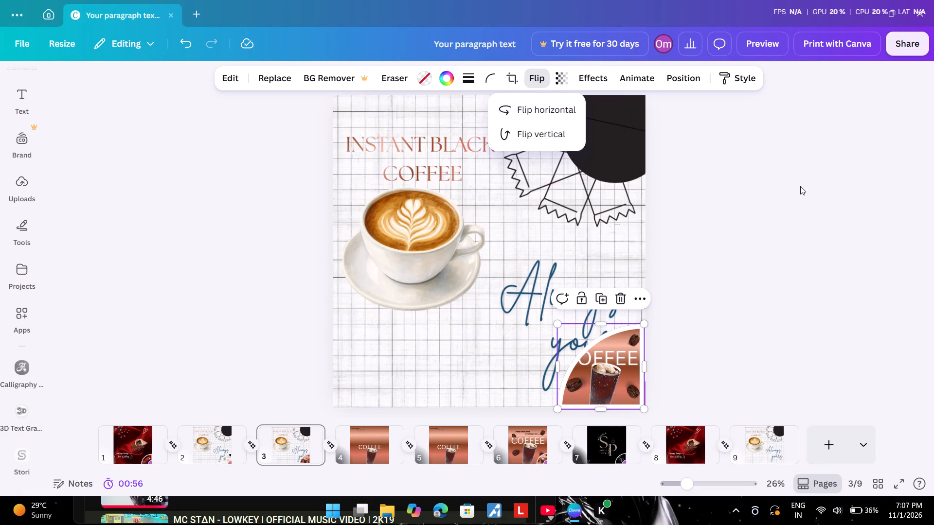
click(800, 186)
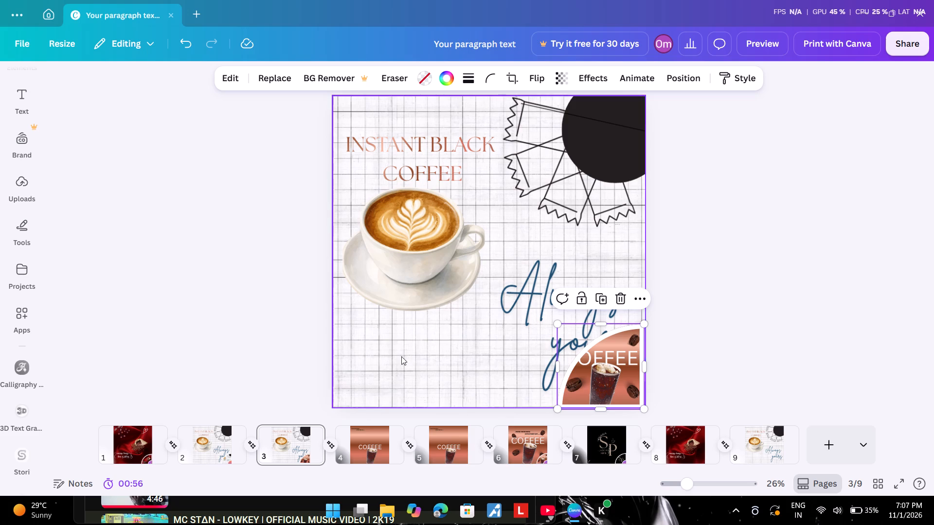
Delete the full-page INSTANT BLACK COFFEE grid image from page 3.
click(421, 321)
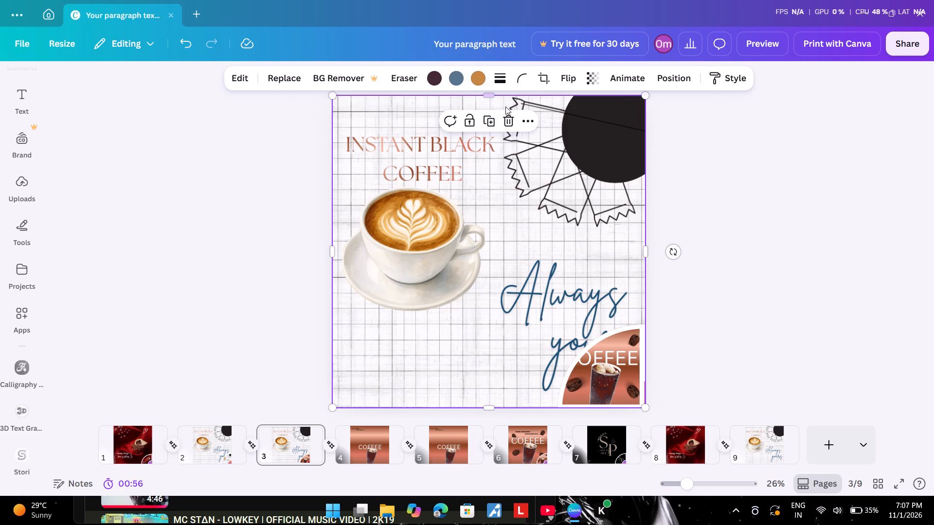
click(506, 115)
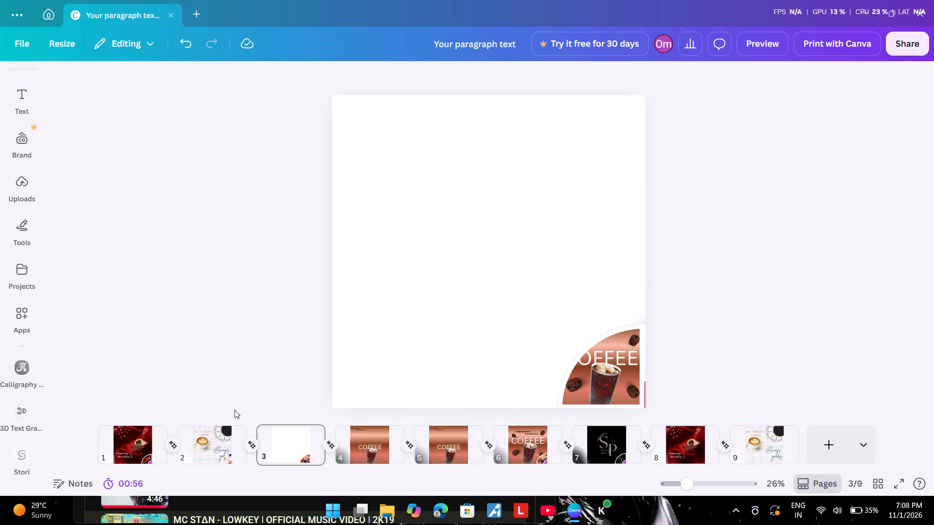
Add the uploaded COFFEE image with the coffee beans to page 3 and enlarge it to fill the page.
click(19, 313)
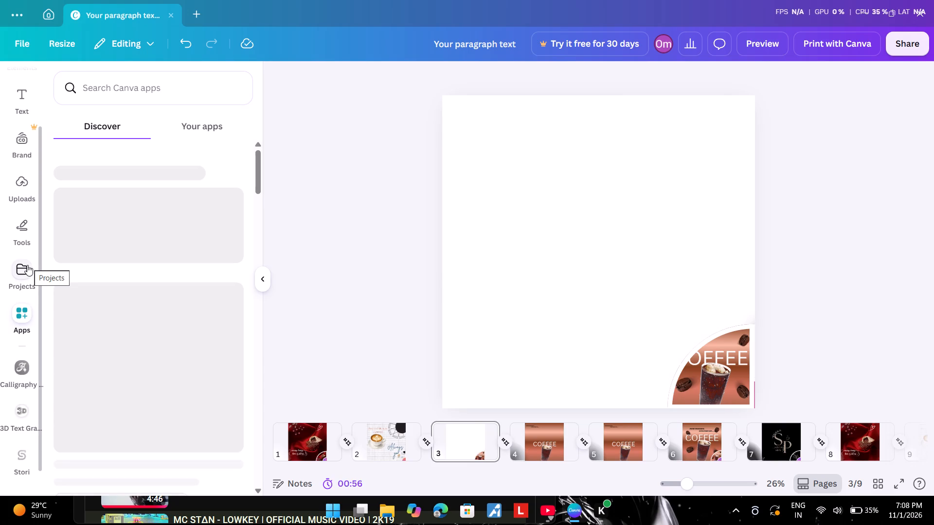
click(24, 190)
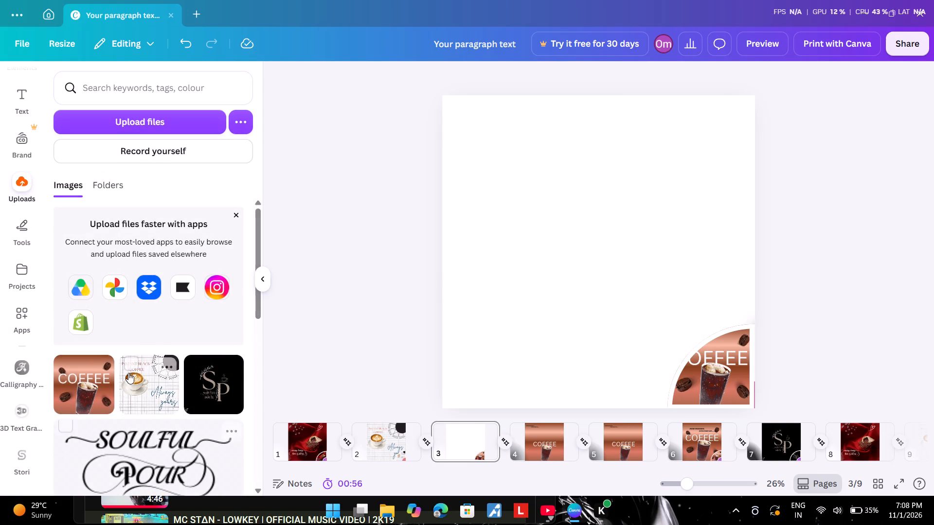
click(90, 381)
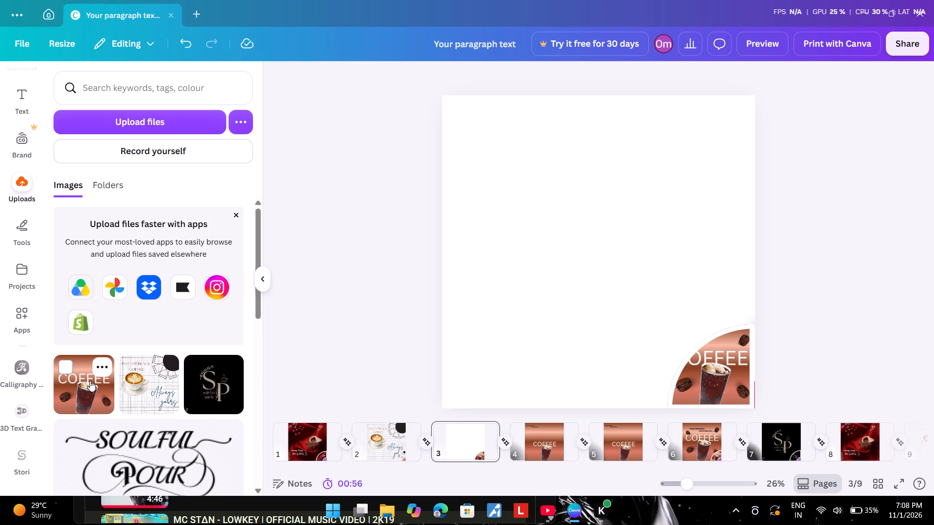
drag(695, 349, 730, 385)
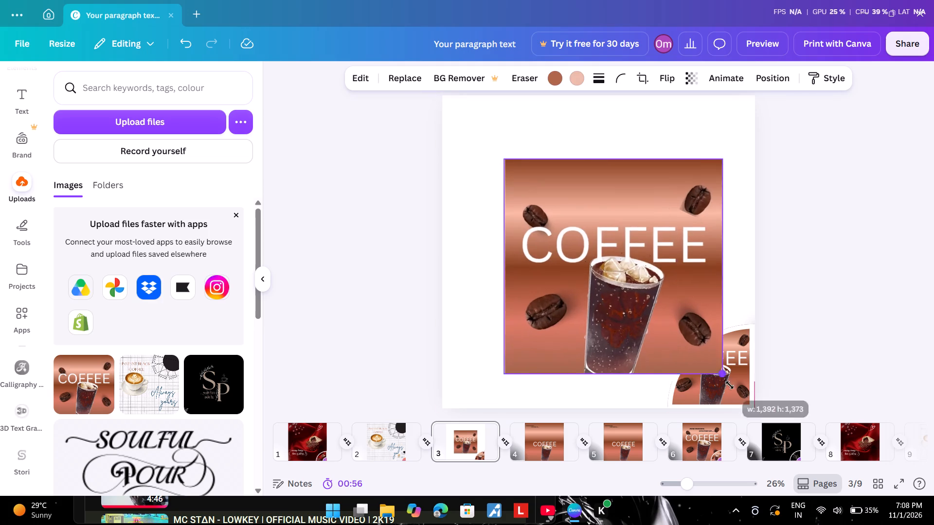
drag(730, 385, 751, 414)
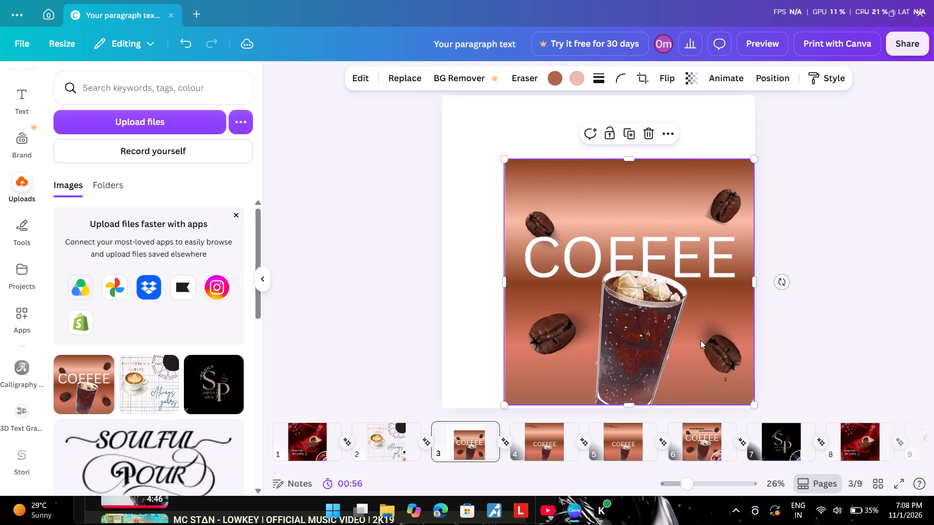
drag(502, 157, 453, 112)
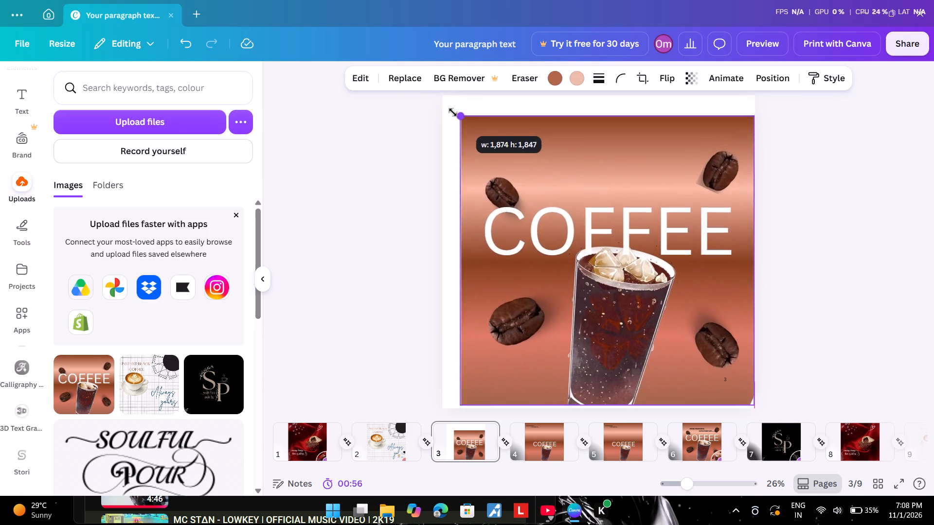
drag(453, 112, 437, 93)
Send the full-page COFFEE image to the back, behind the quarter-circle picture.
click(551, 196)
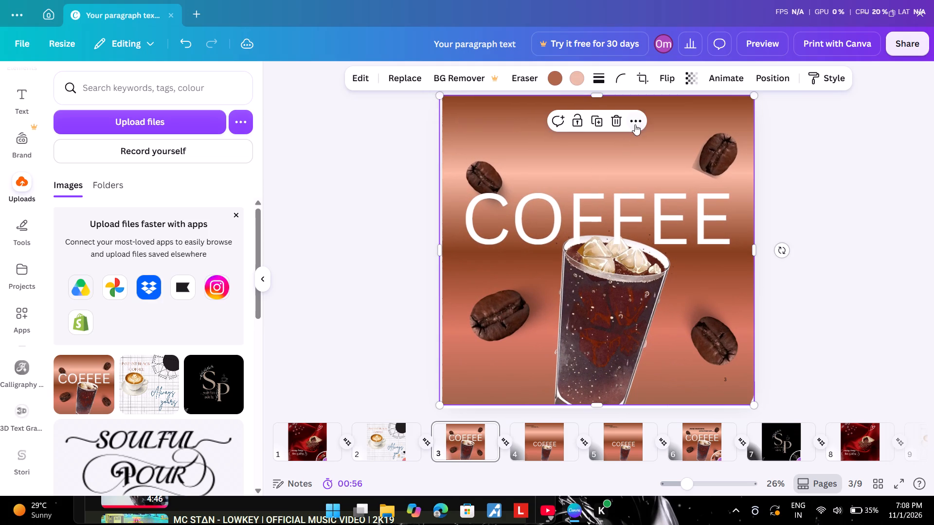
click(635, 124)
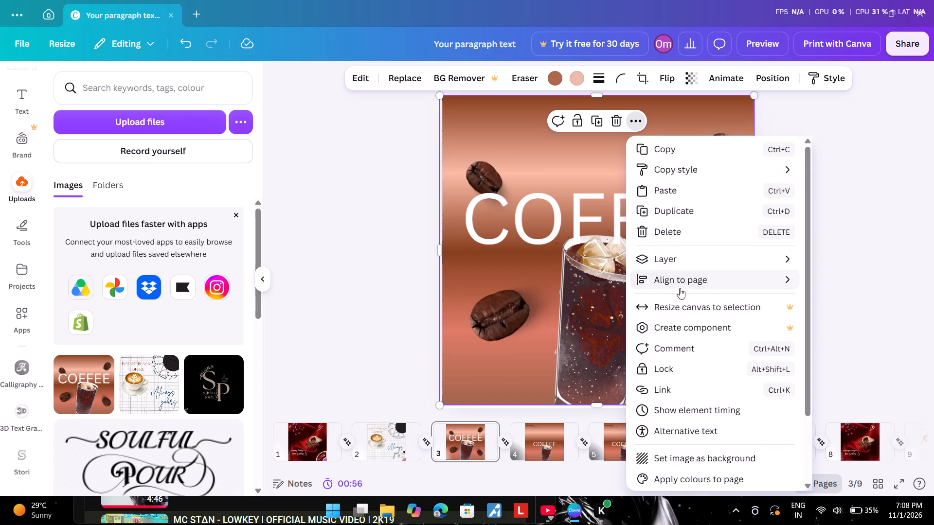
click(684, 251)
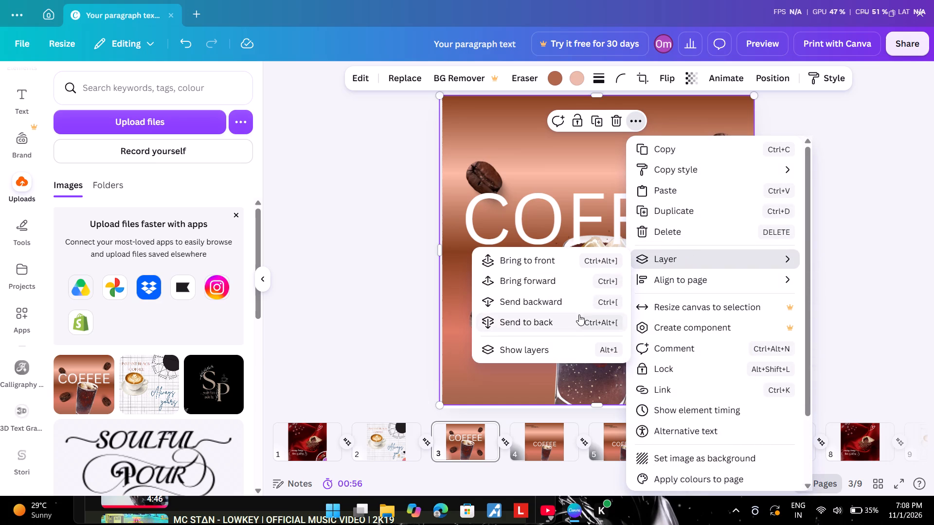
click(578, 315)
click(871, 242)
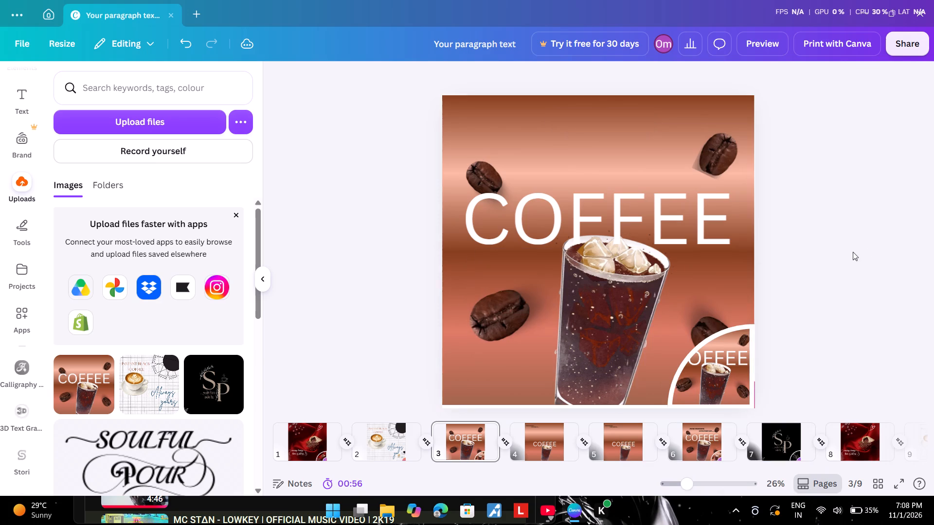
Move the full-page COFFEE image down slightly to align with the page's bottom edge.
click(710, 261)
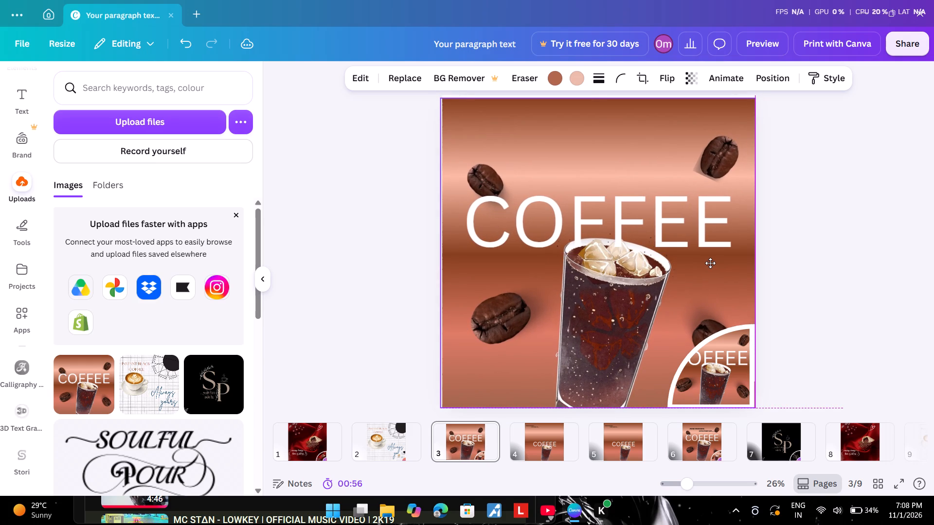
click(878, 247)
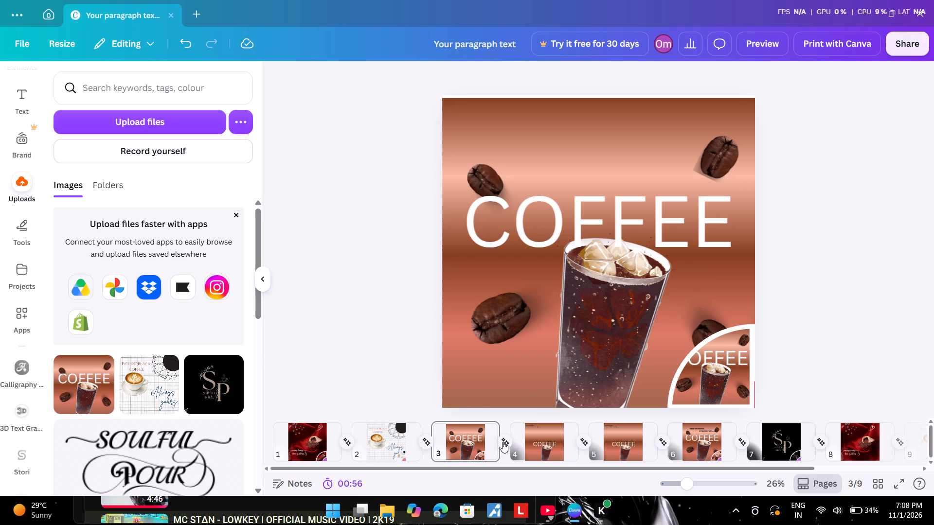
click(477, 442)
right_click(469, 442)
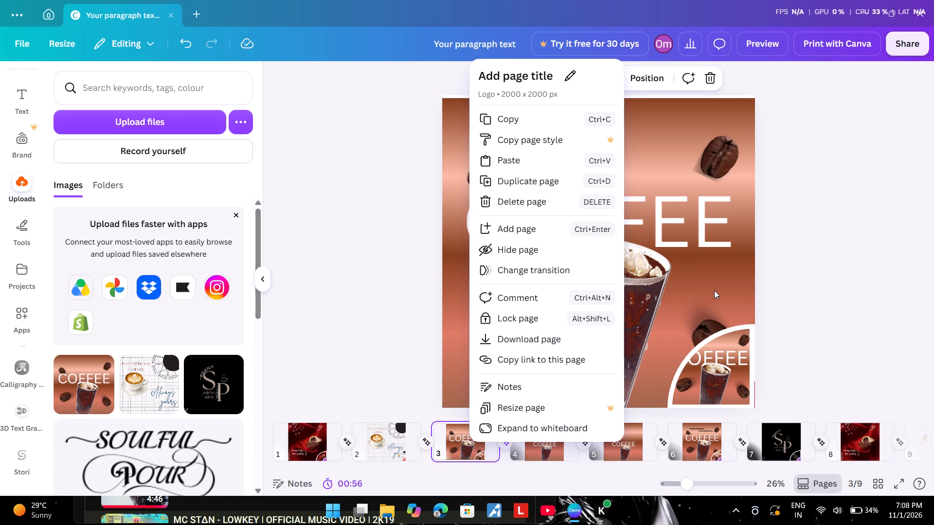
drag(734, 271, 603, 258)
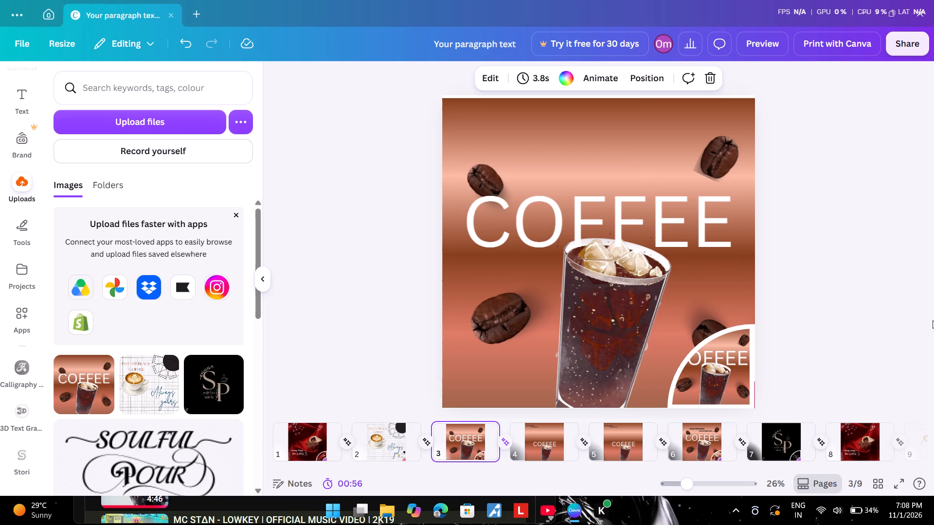
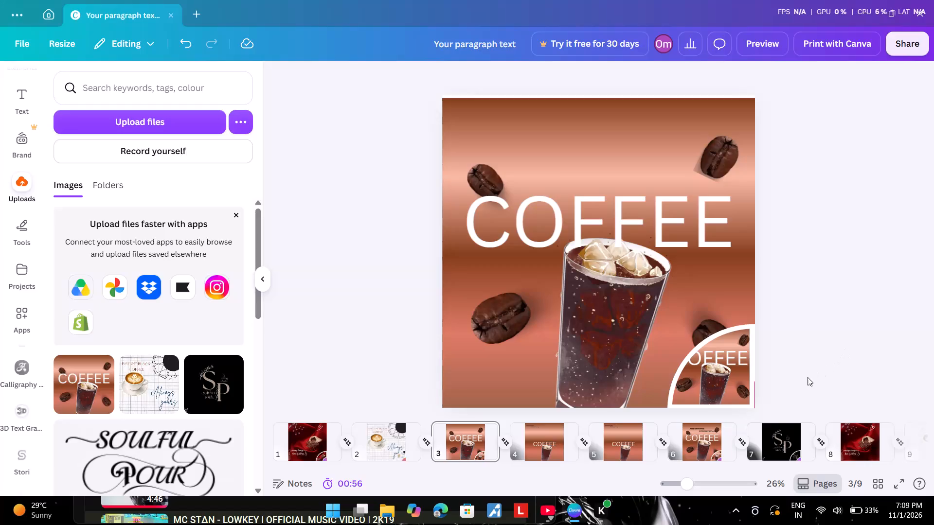
Shift the framed quarter-circle picture on page 3 slightly right, flush against the page's right edge.
drag(737, 380, 742, 380)
click(855, 343)
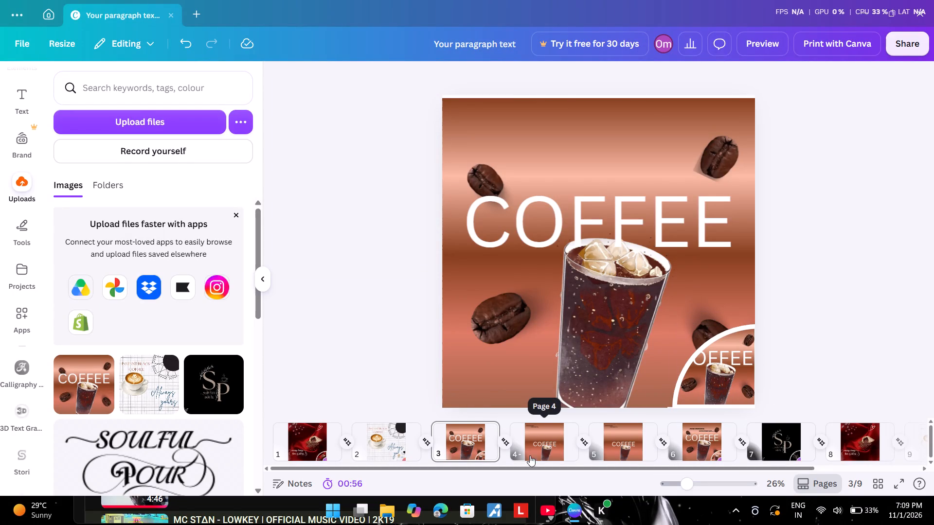
Delete the full-page COFFEE image with the coffee beans from page 3, keeping the quarter-circle picture.
click(539, 442)
click(445, 442)
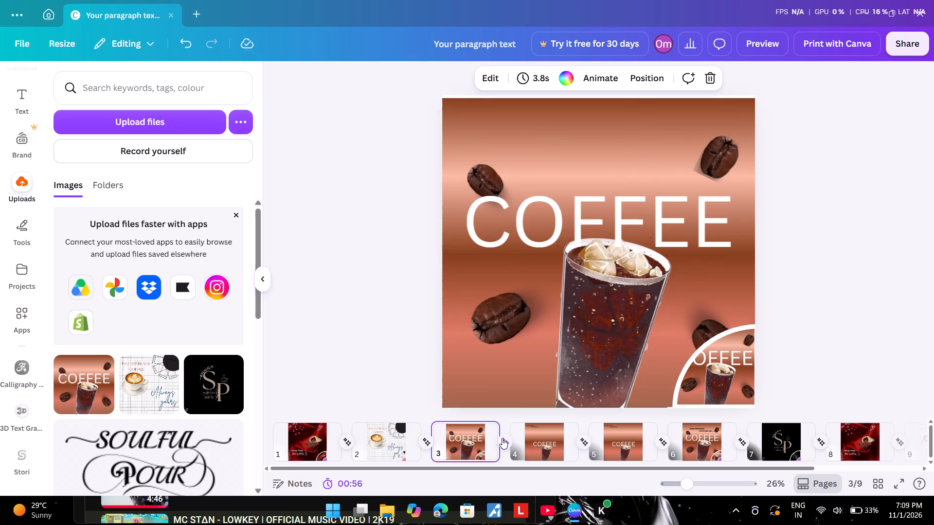
click(580, 353)
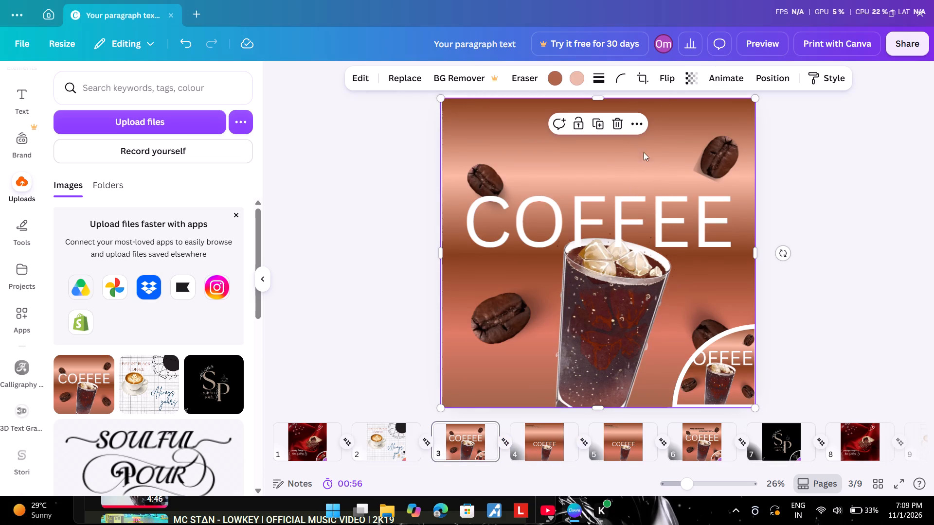
click(622, 129)
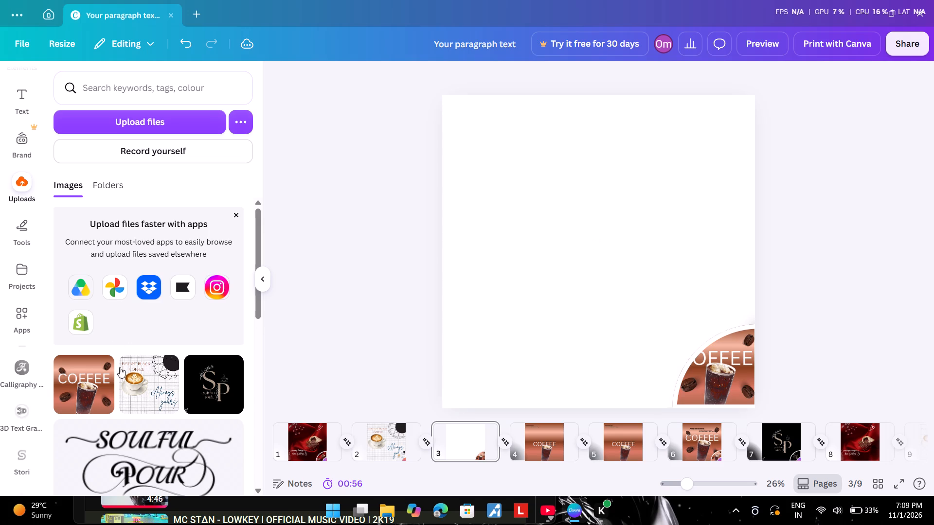
Capture a screenshot of the whole page 5 canvas, the COFFEE design with the POUR YOUR SOUL tagline and no beans.
scroll(123, 394, down, 2)
scroll(230, 361, up, 2)
click(263, 282)
click(447, 454)
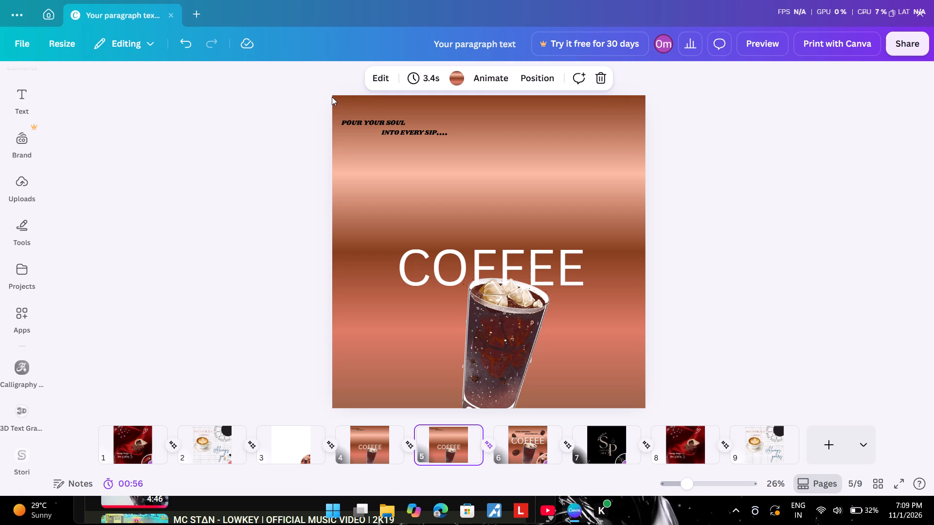
key(shift+super+s)
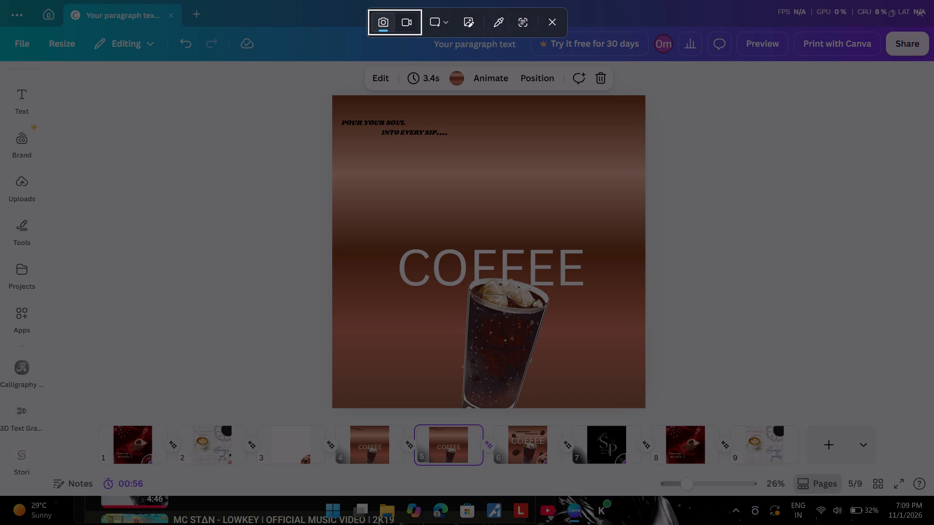
drag(333, 97, 615, 410)
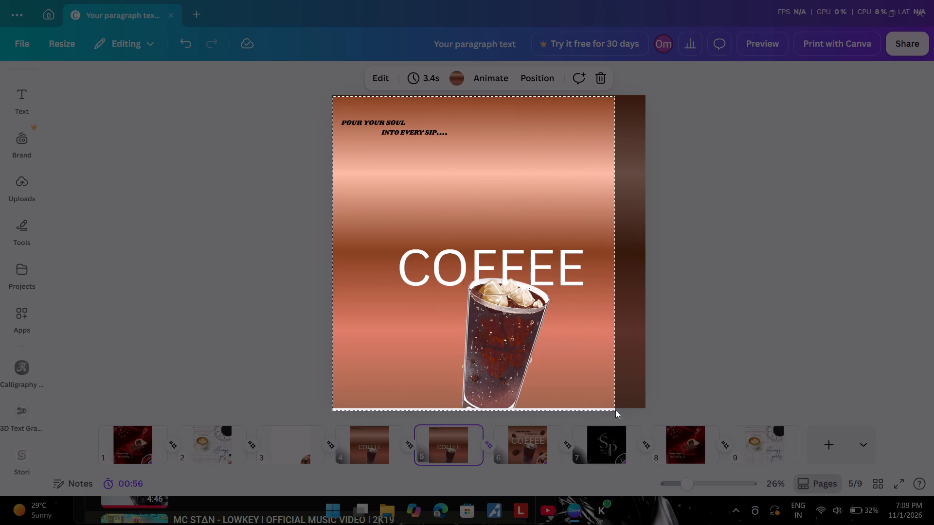
drag(615, 410, 647, 407)
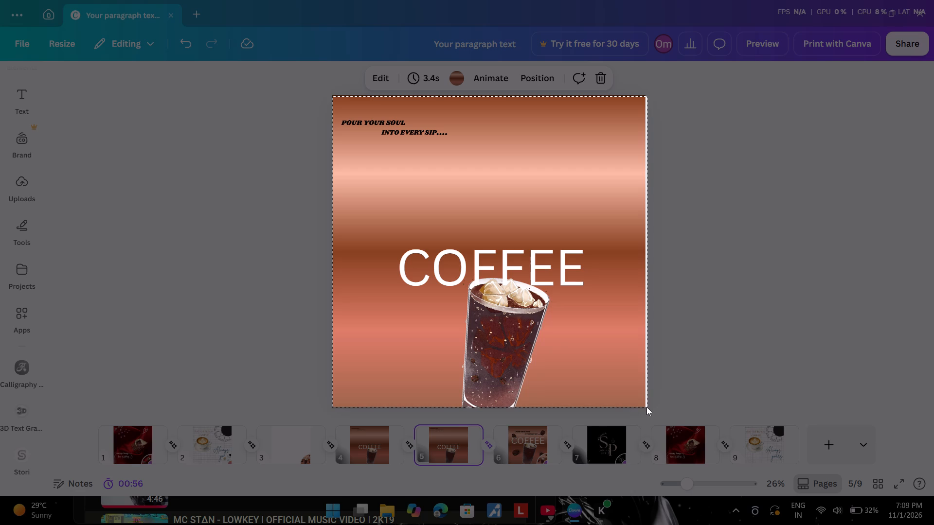
drag(647, 407, 644, 407)
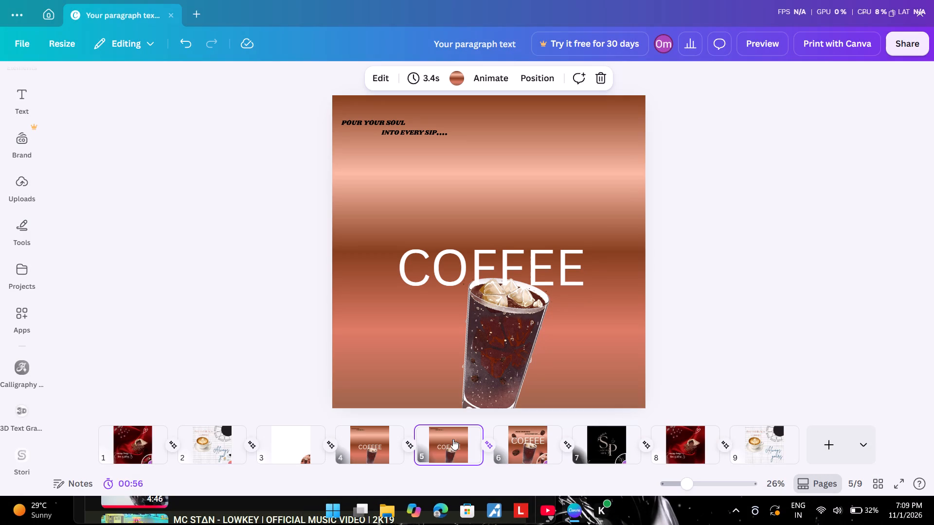
click(293, 454)
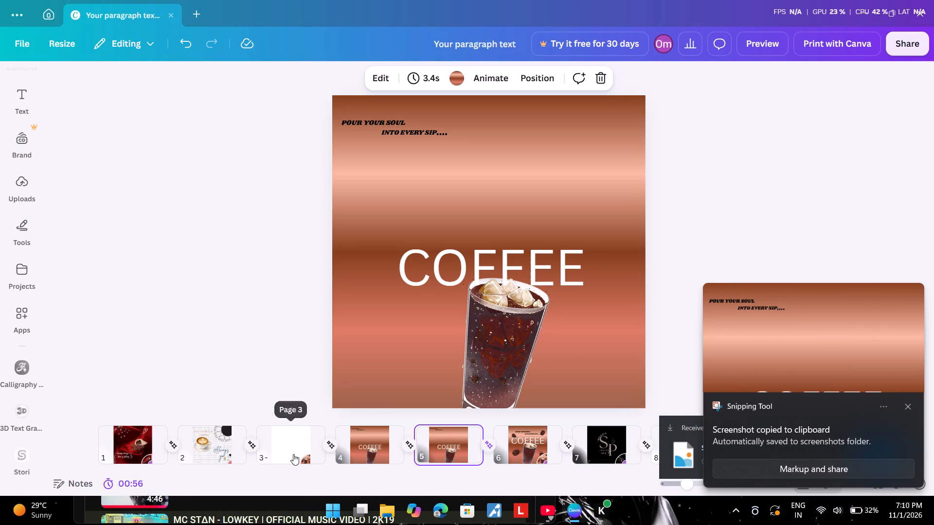
click(457, 221)
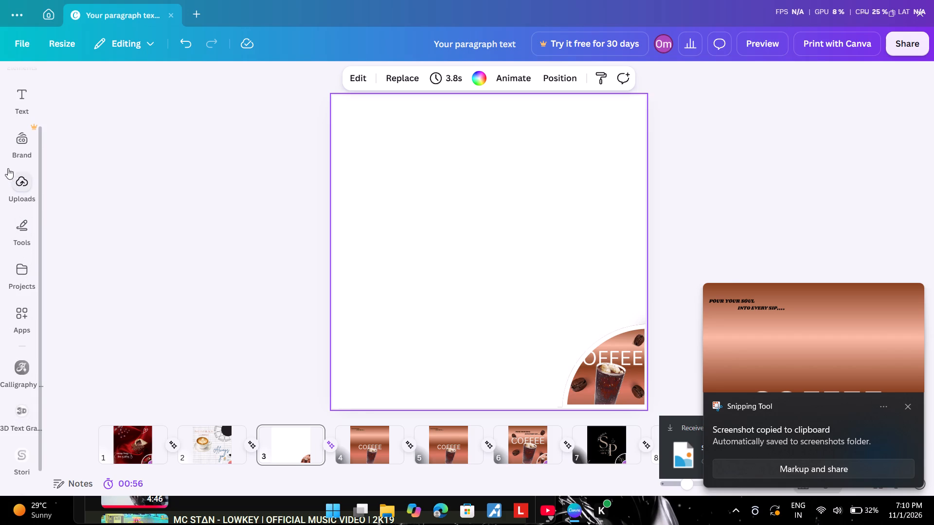
click(11, 186)
click(105, 123)
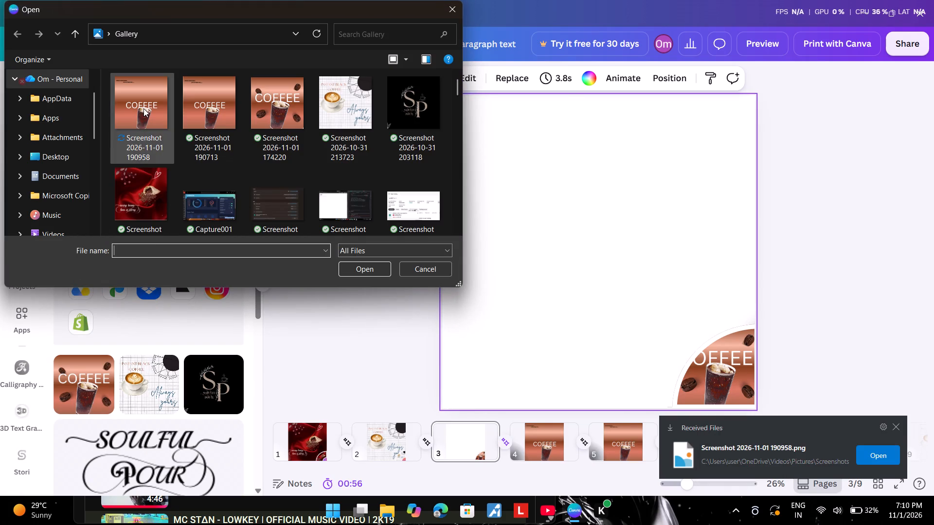
double_click(199, 101)
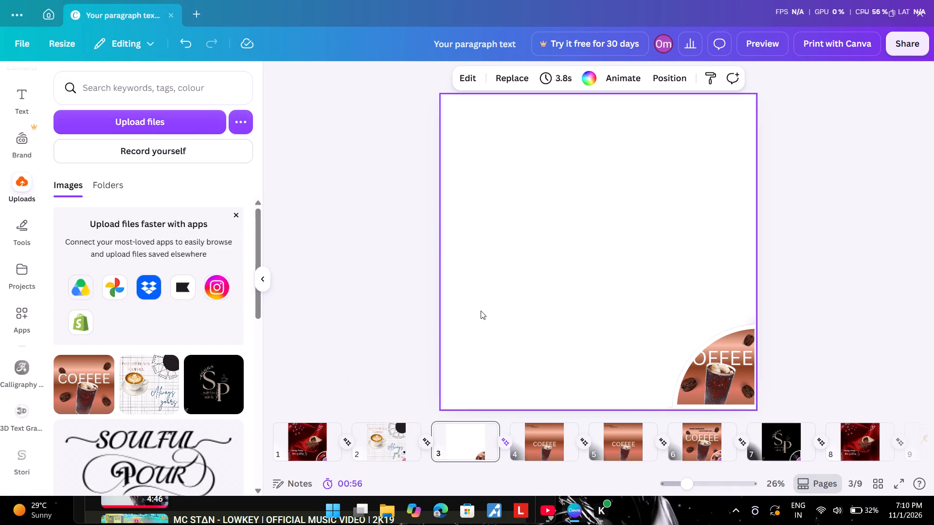
Add the newly uploaded COFFEE image with the POUR YOUR SOUL tagline to page 3 and enlarge it to fill the page.
click(60, 383)
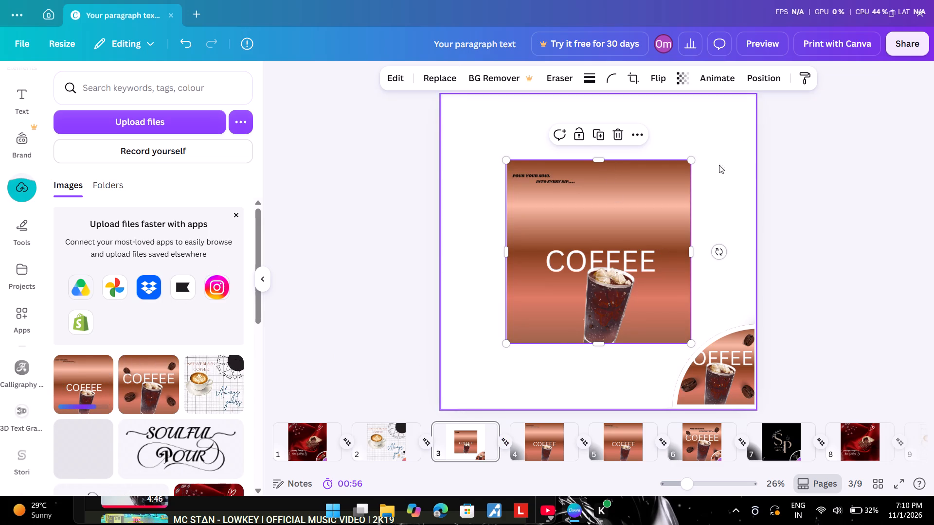
drag(690, 162, 765, 107)
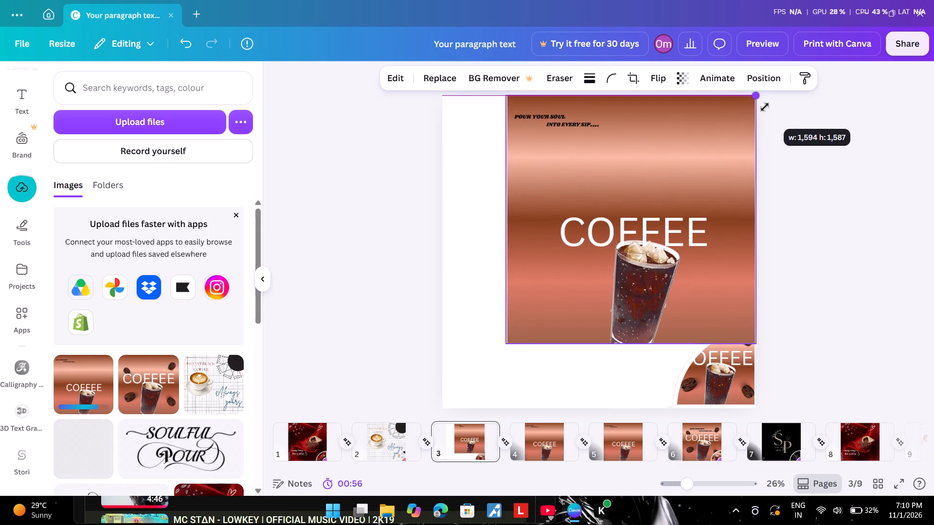
drag(765, 107, 761, 108)
drag(506, 342, 446, 409)
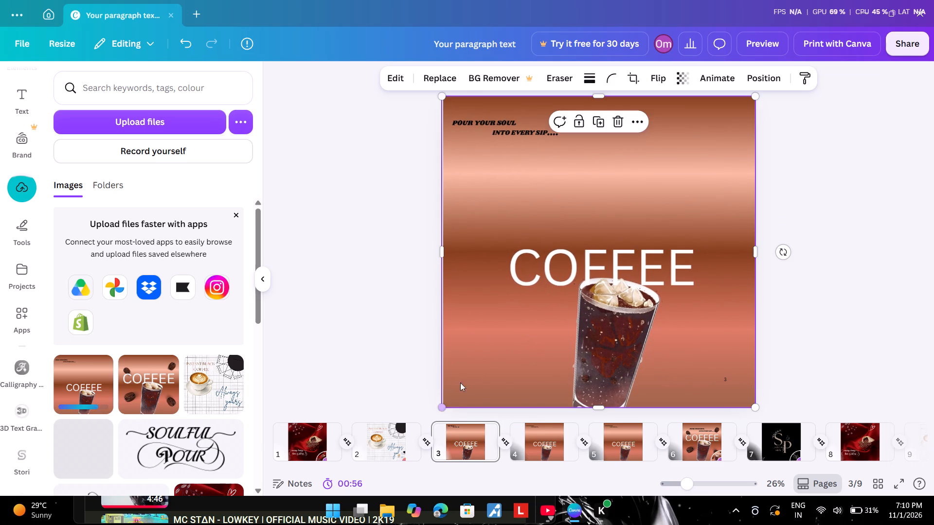
Send the full-page tagline COFFEE image to the back, behind the quarter-circle picture on page 3.
click(522, 321)
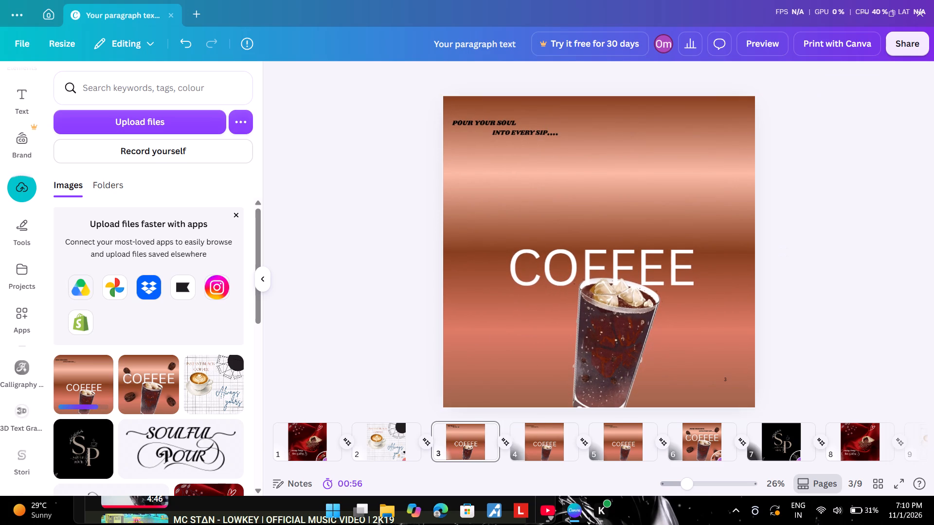
click(557, 234)
click(639, 122)
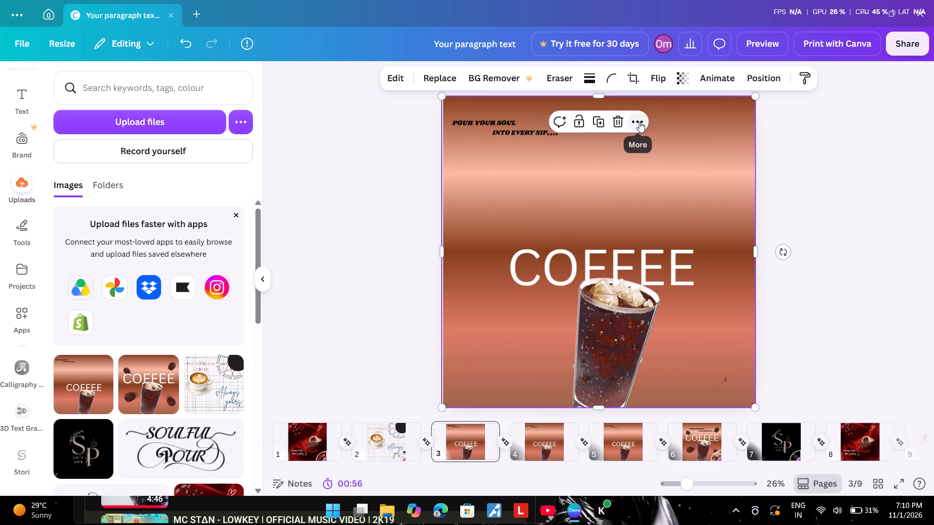
click(733, 258)
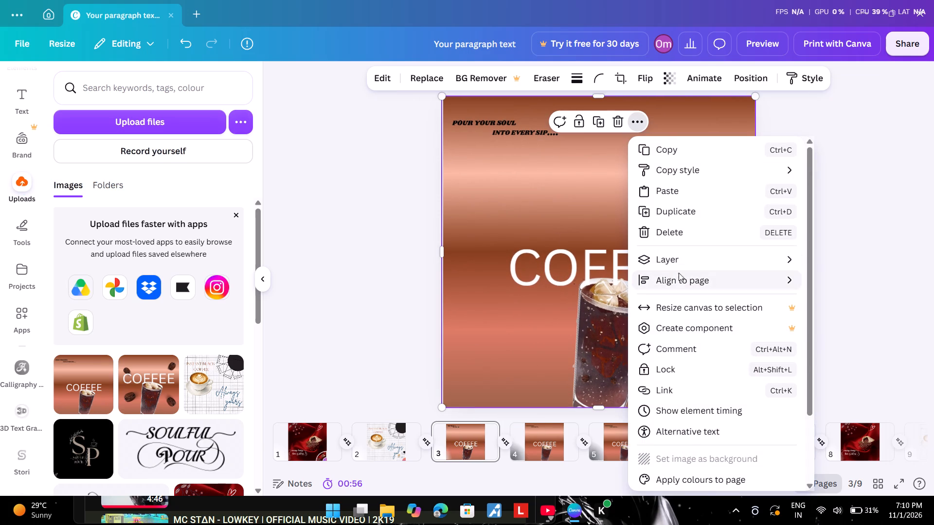
click(677, 262)
drag(655, 256, 651, 262)
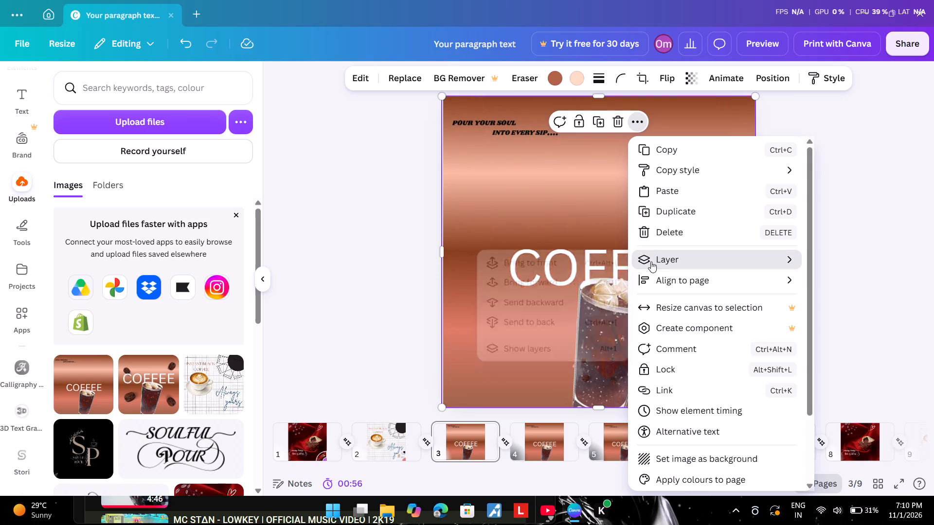
drag(651, 262, 613, 284)
click(636, 253)
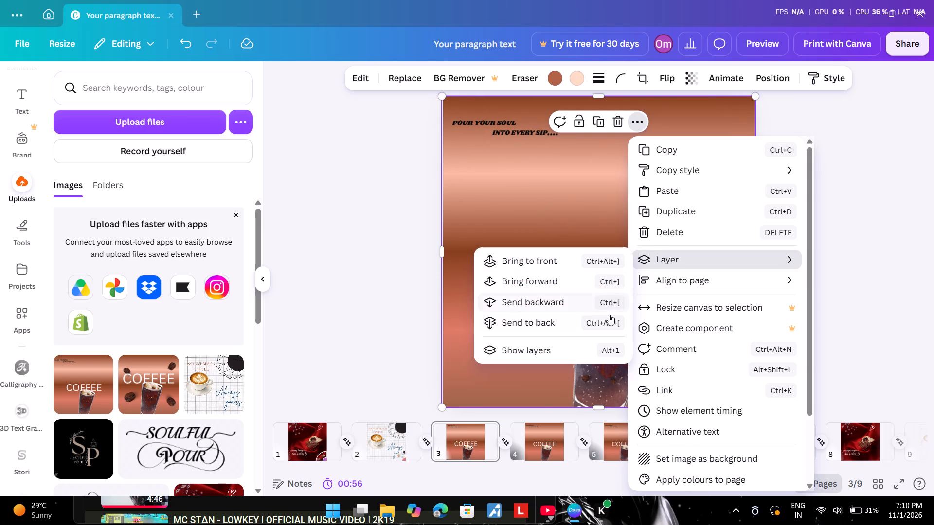
click(609, 317)
click(850, 164)
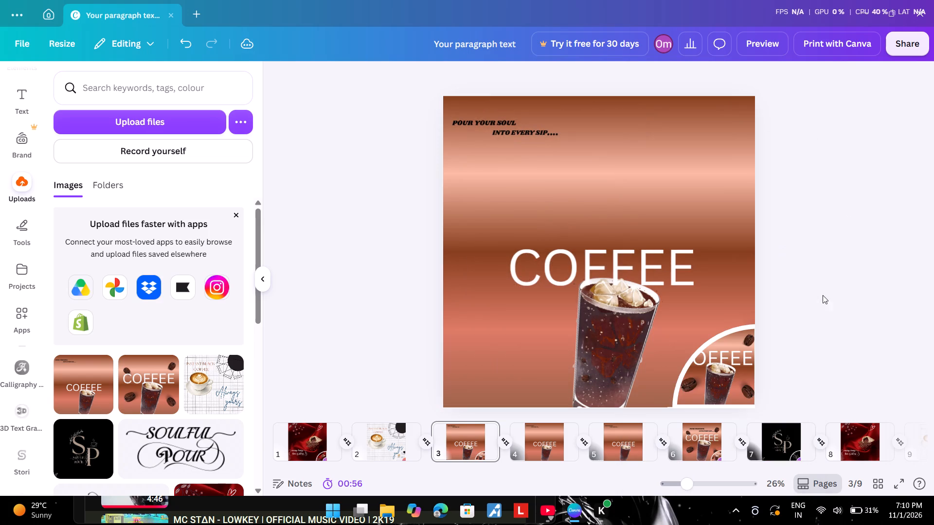
click(255, 274)
click(261, 280)
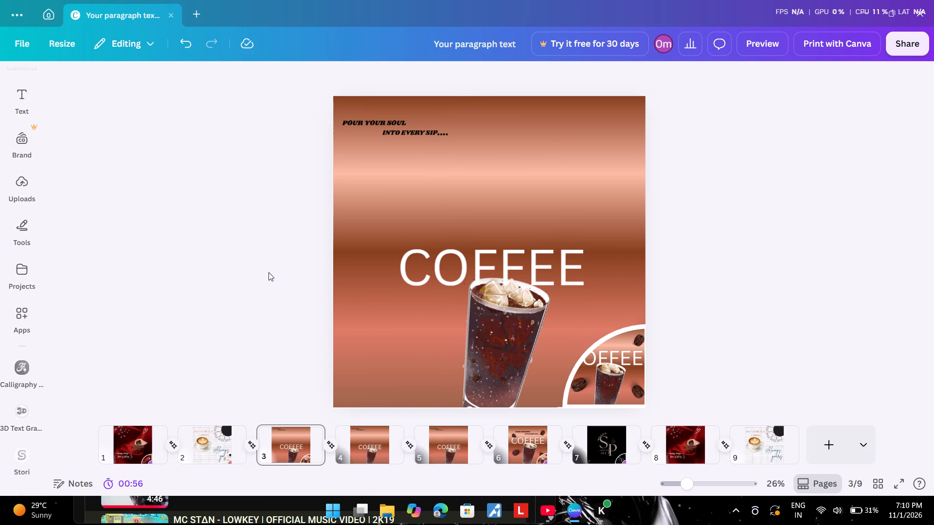
Delete page 4, the COFFEE page without beans or the quarter-circle picture.
click(366, 445)
click(386, 432)
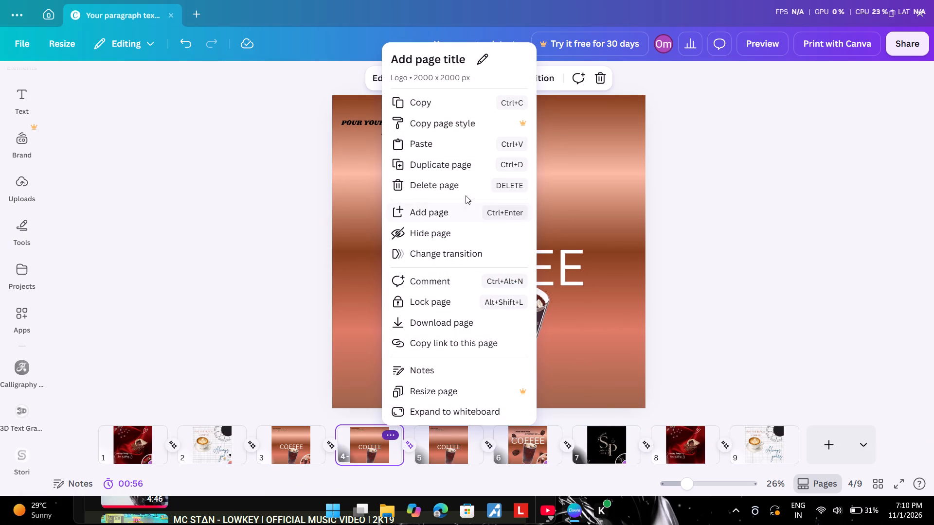
click(458, 179)
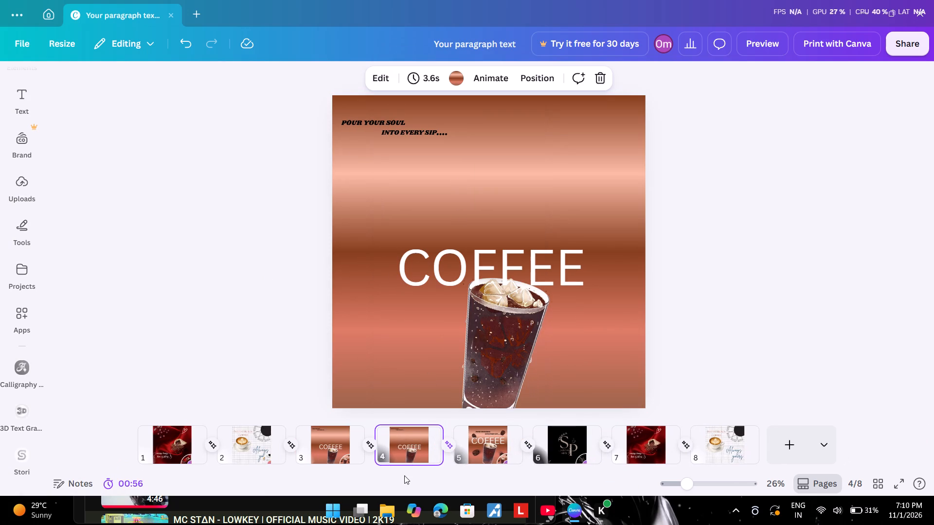
Delete the remaining COFFEE page without beans that directly follows page 3.
click(435, 442)
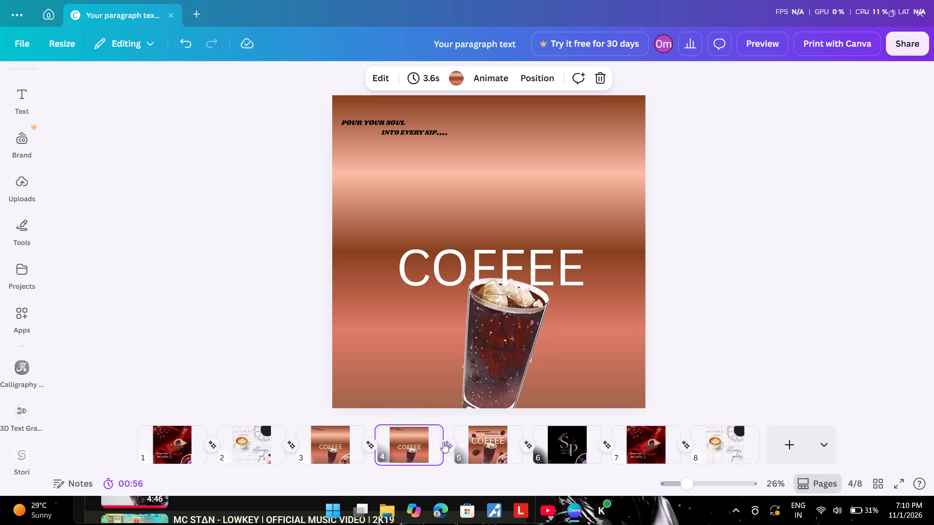
click(430, 429)
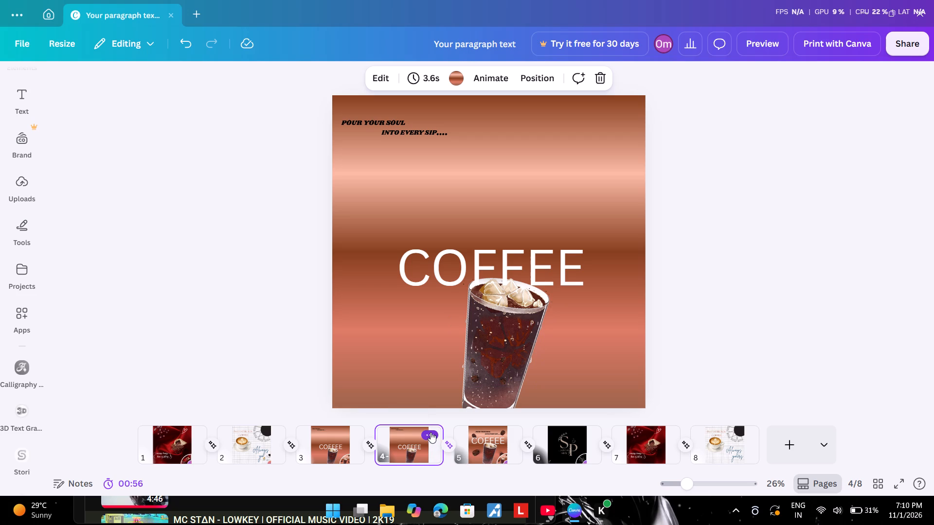
click(431, 432)
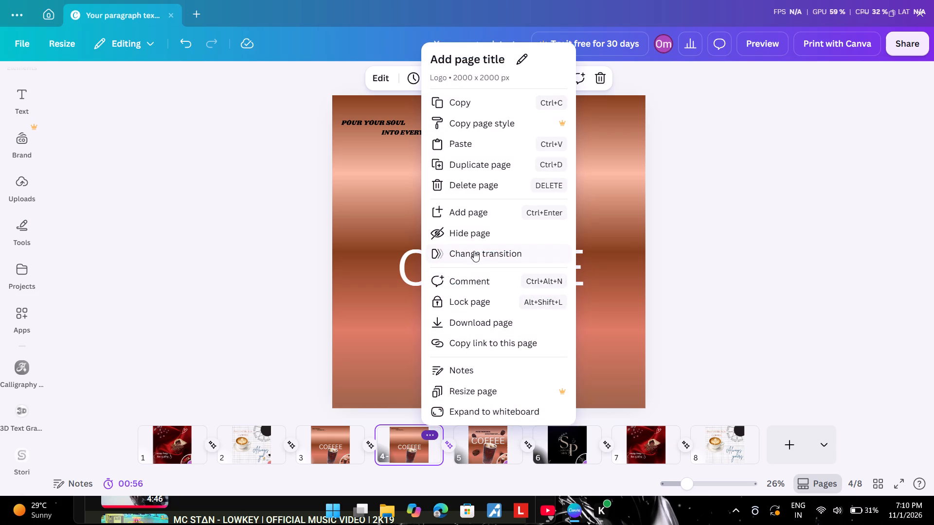
click(493, 176)
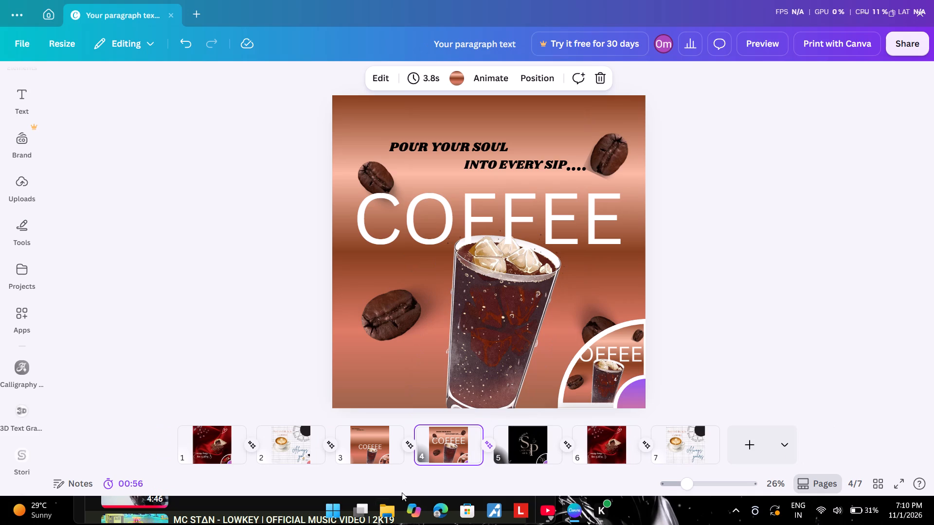
Apply the Match & Move transition between pages 3 and 4 with a duration of 1.2 seconds.
click(407, 439)
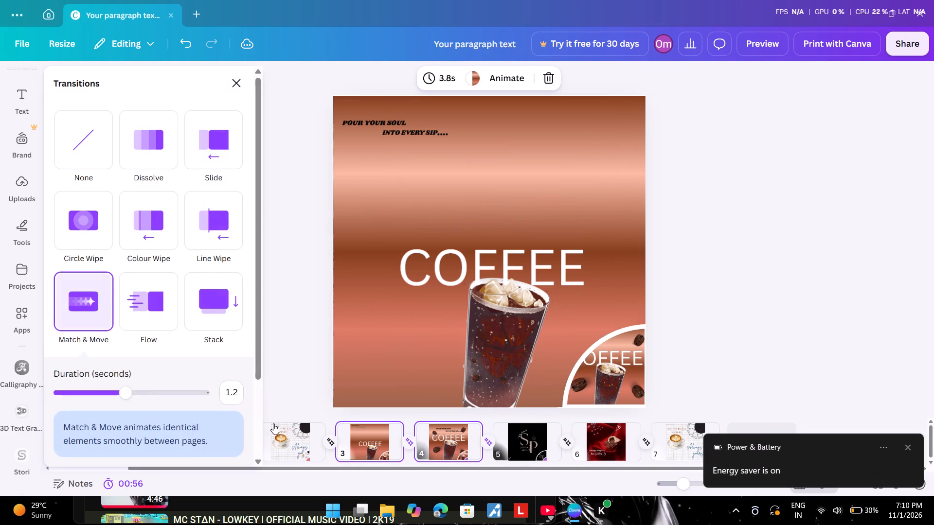
click(74, 326)
click(126, 395)
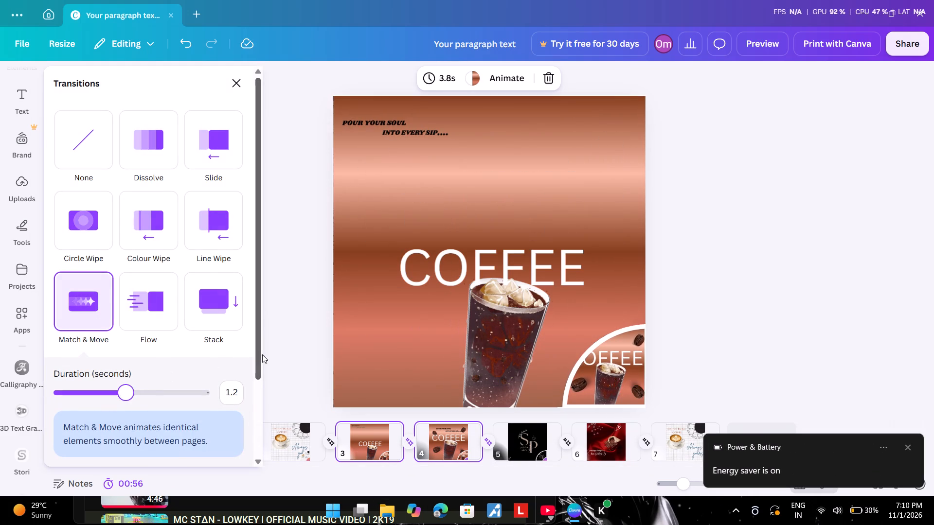
click(122, 388)
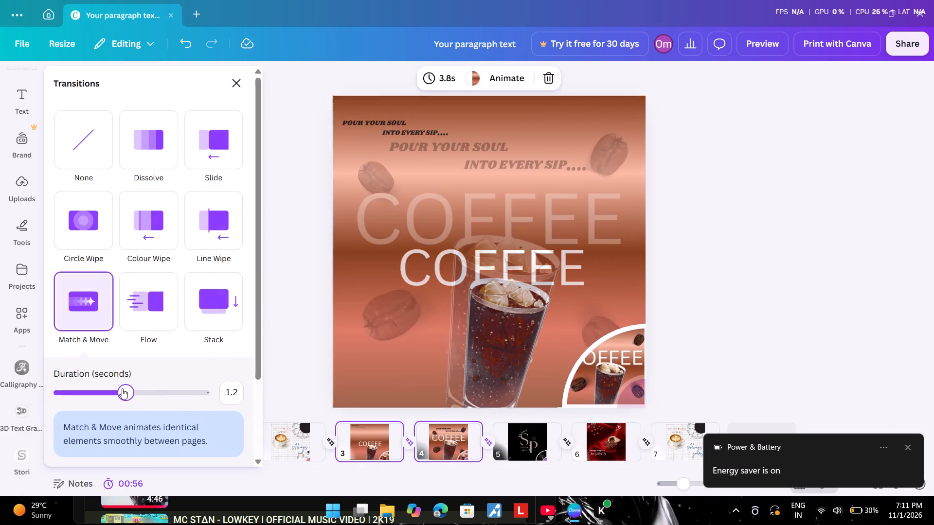
click(240, 84)
Delete the quarter-circle picture together with its frame from the lower corner of page 4.
click(457, 456)
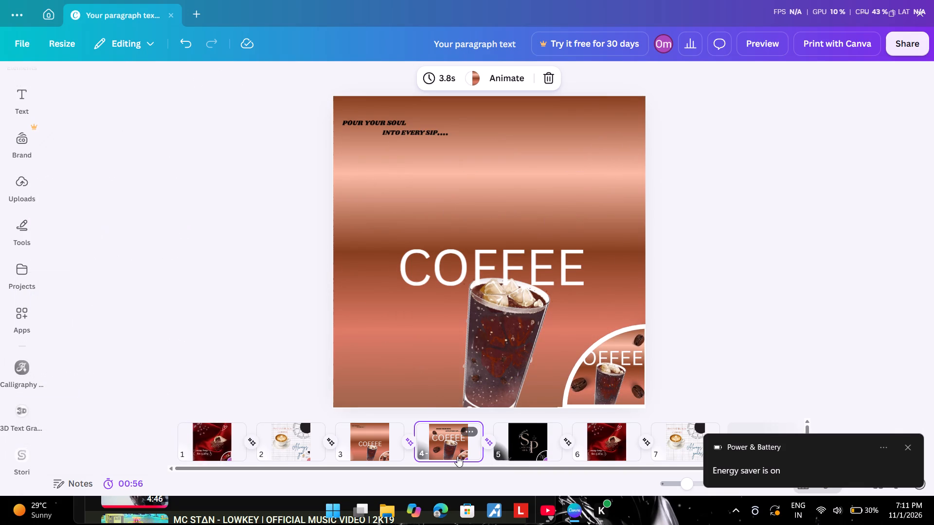
click(611, 354)
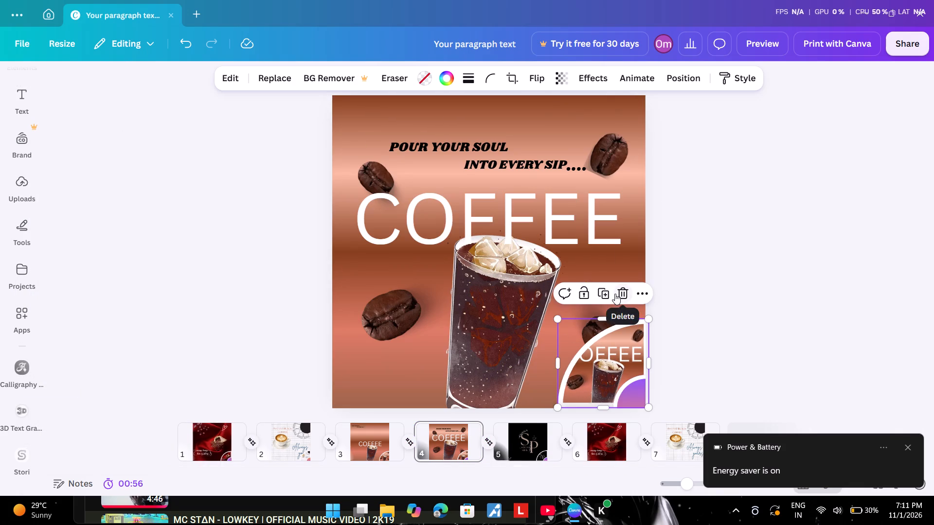
click(615, 294)
click(736, 329)
drag(623, 359, 601, 349)
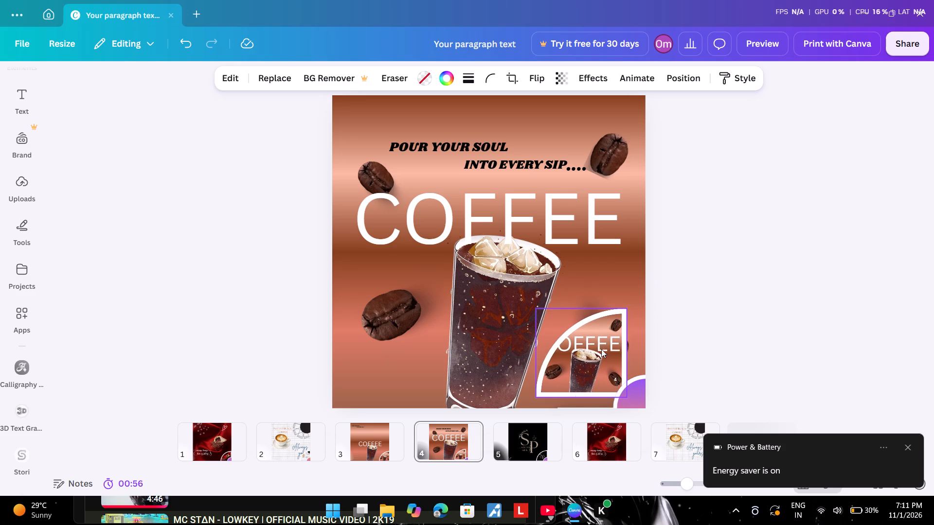
click(600, 278)
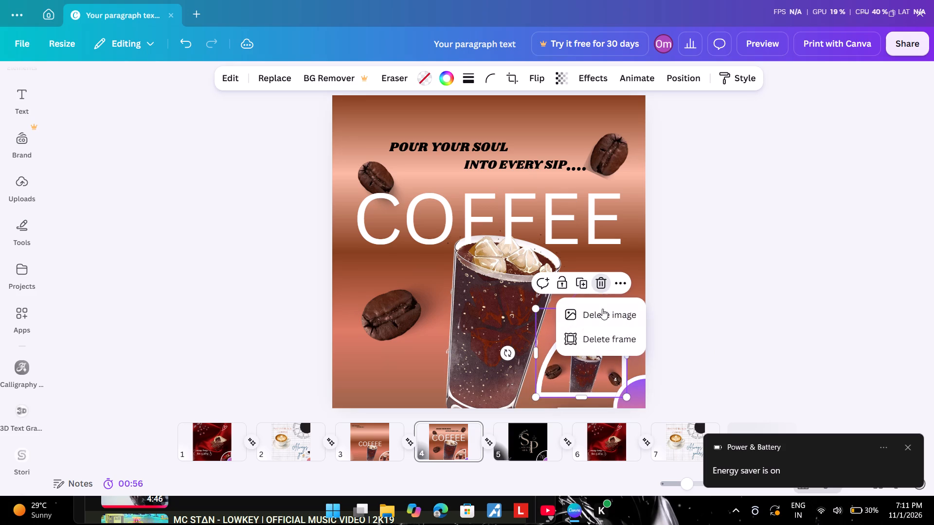
click(602, 335)
Delete the purple gradient quarter-circle shape from the corner of page 4.
drag(630, 386, 615, 377)
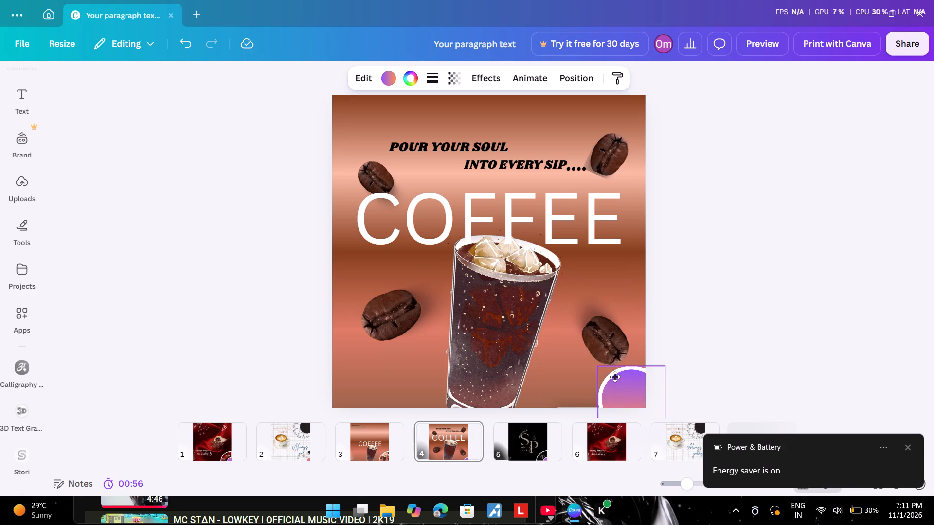
drag(615, 377, 570, 325)
click(607, 284)
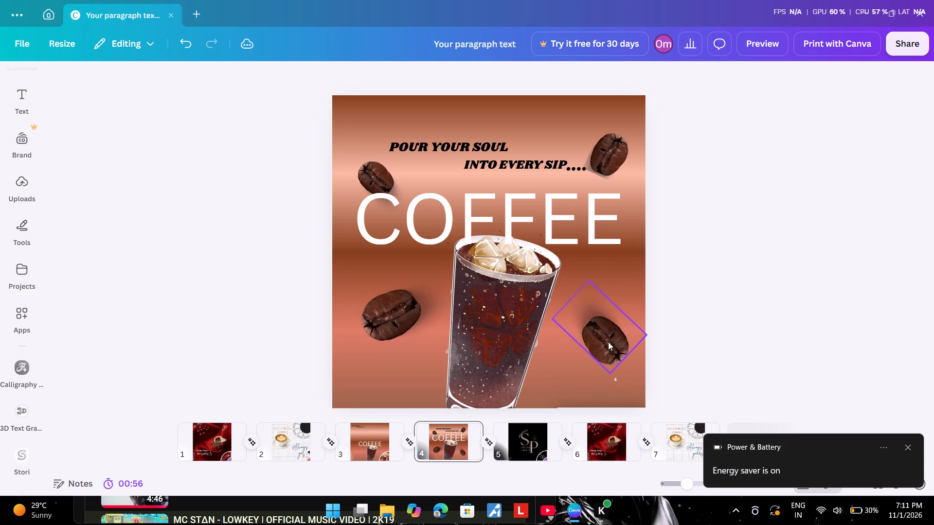
click(784, 296)
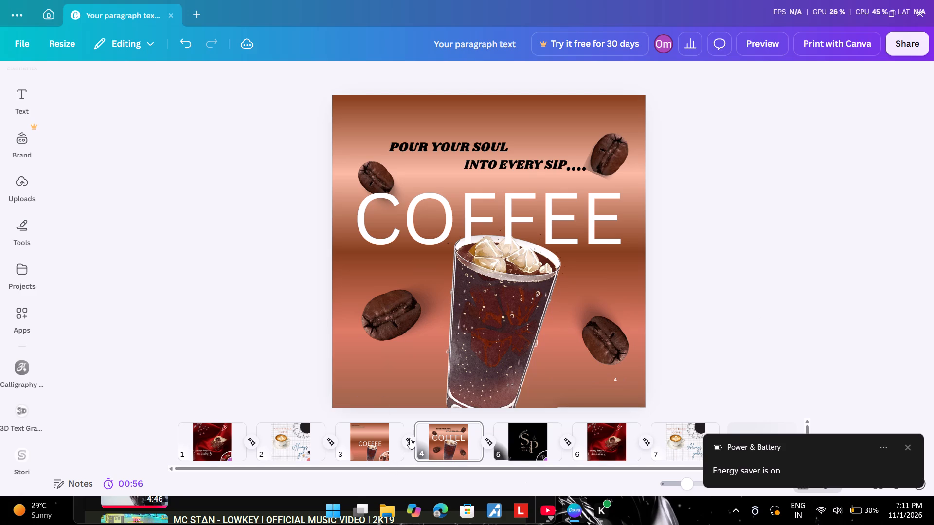
Set the Match & Move transition between pages 3 and 4 to a duration of 1.7 seconds.
click(410, 437)
click(73, 319)
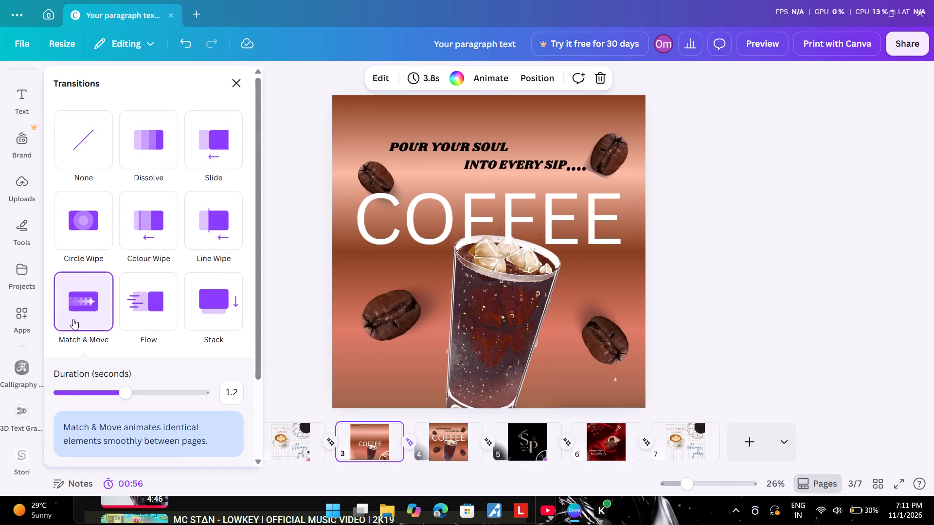
click(74, 318)
drag(120, 392, 112, 391)
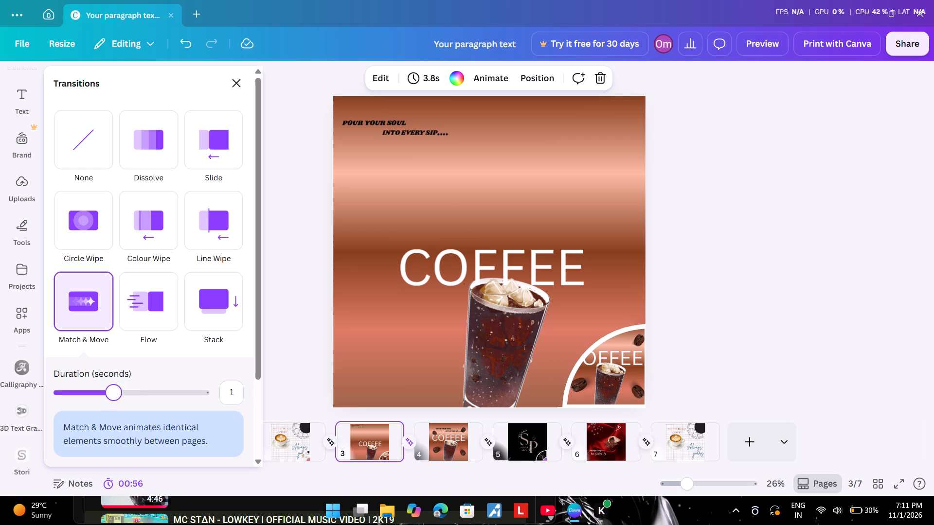
drag(112, 391, 109, 391)
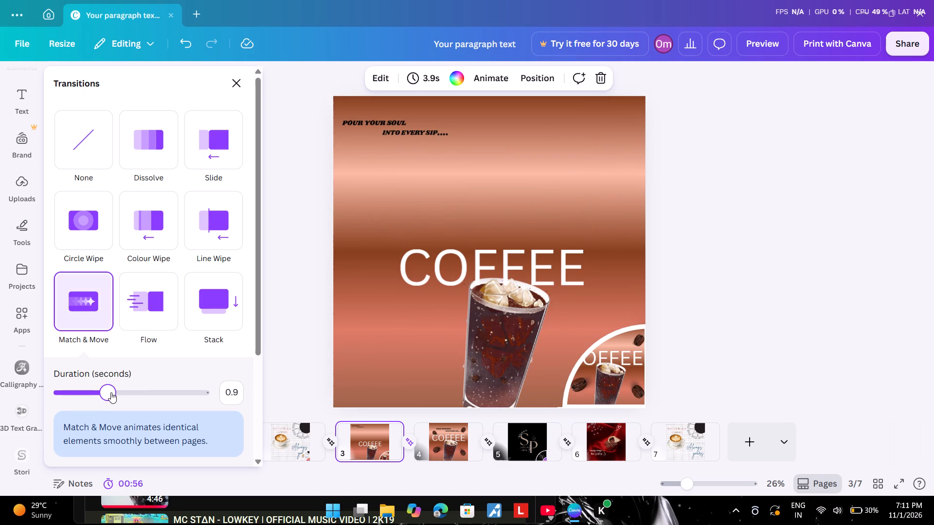
drag(111, 392, 117, 395)
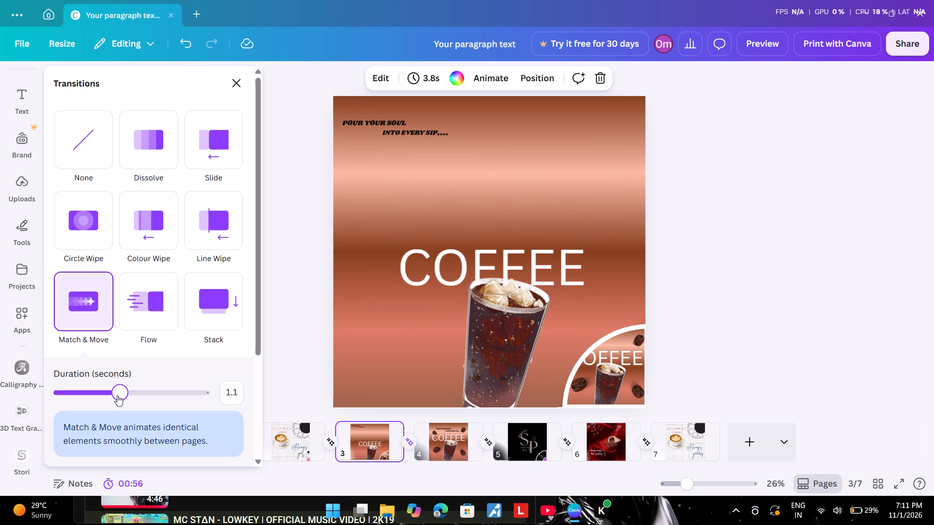
click(117, 395)
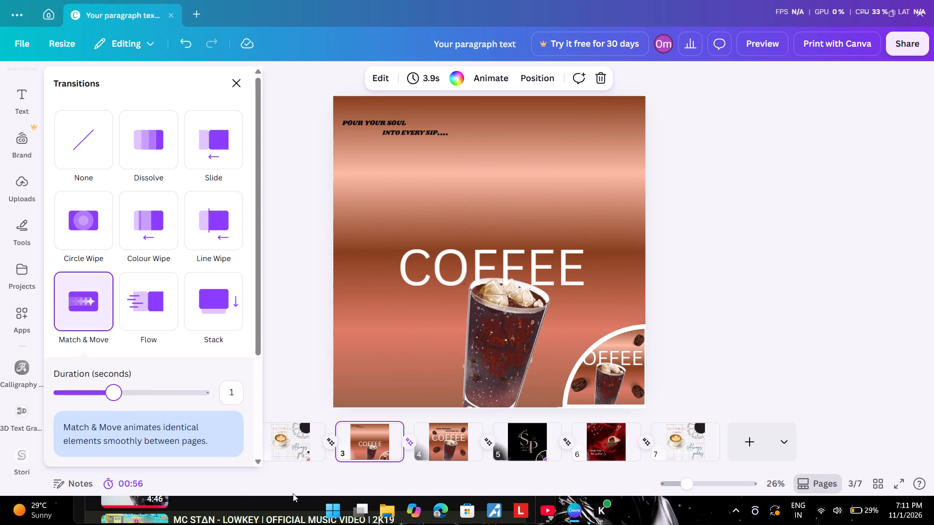
drag(112, 387, 157, 397)
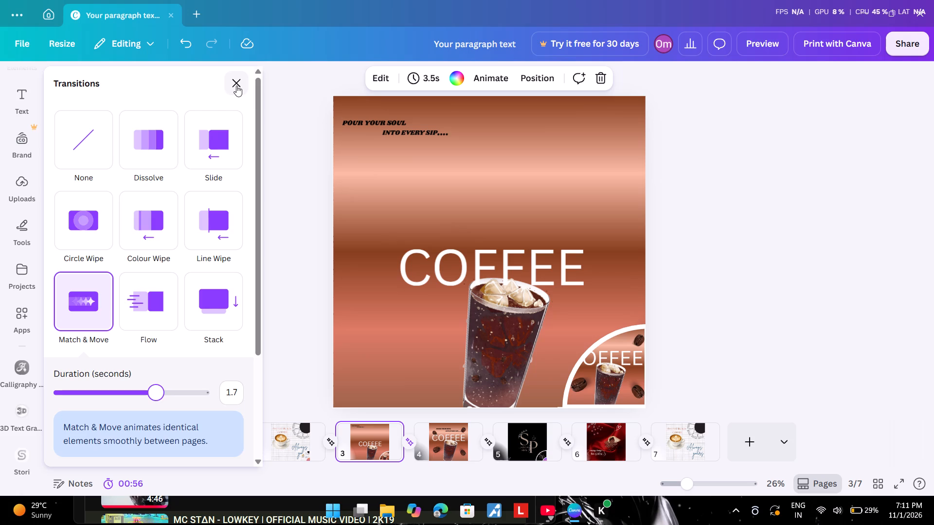
click(236, 86)
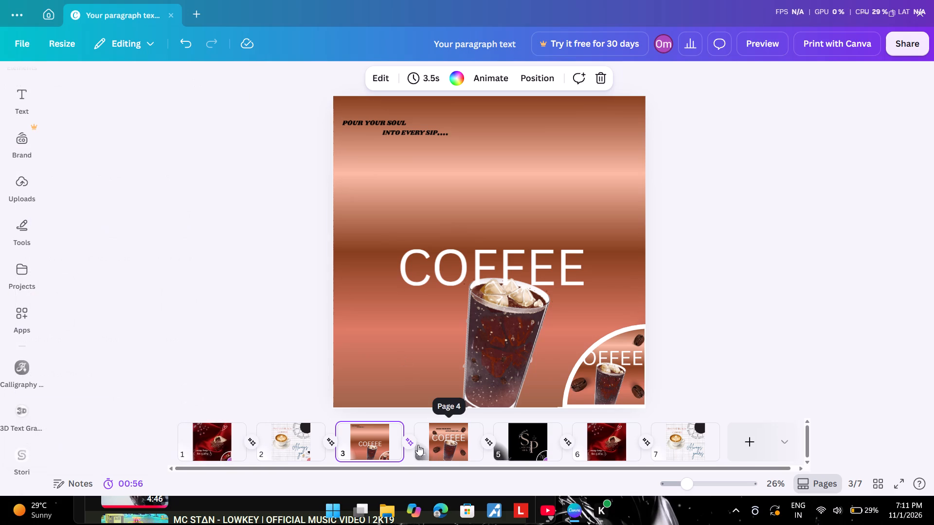
Duplicate page 4, the COFFEE page with the coffee beans.
click(427, 434)
click(464, 428)
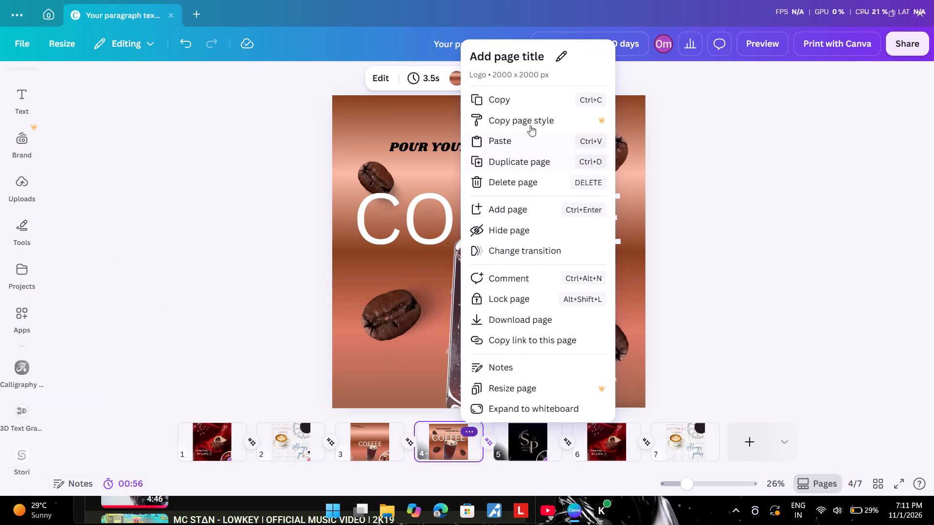
click(512, 162)
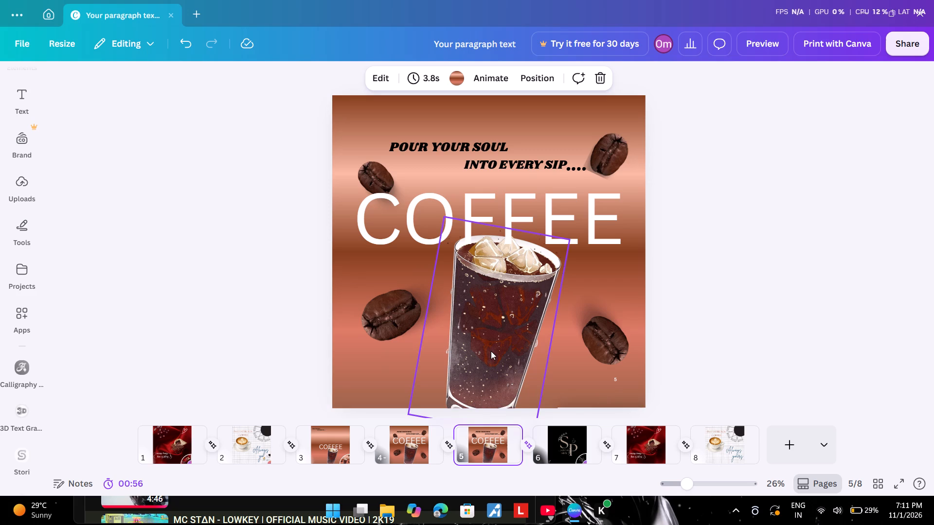
Shrink the iced coffee glass on page 4 to about 586 px wide and place it at the bottom centre of the page.
click(520, 322)
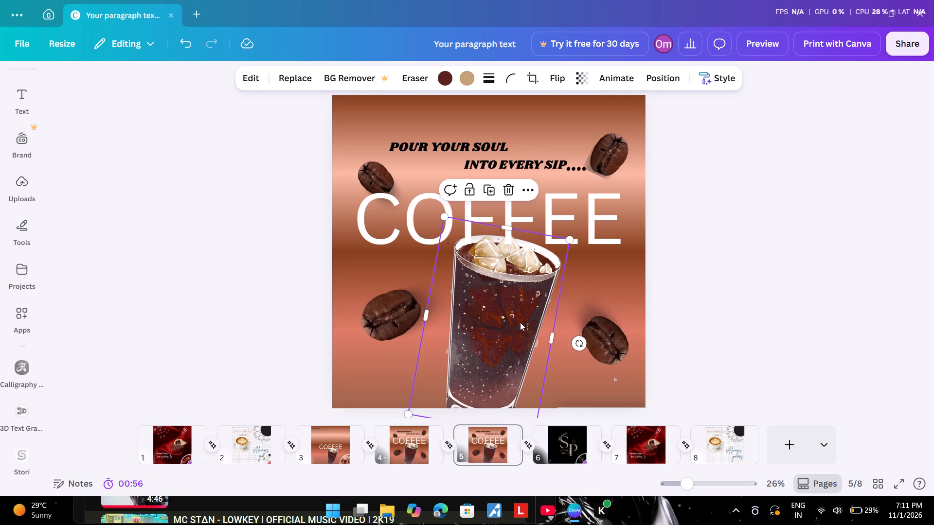
click(419, 450)
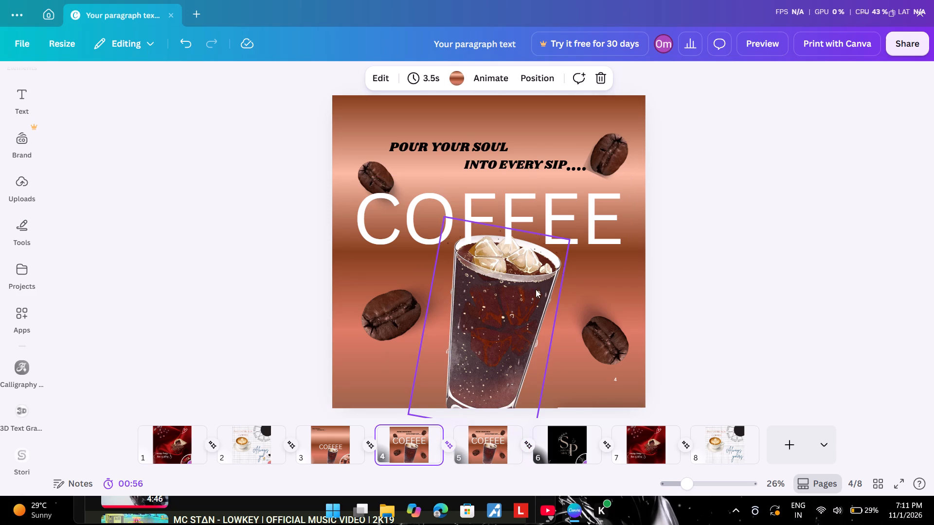
click(522, 285)
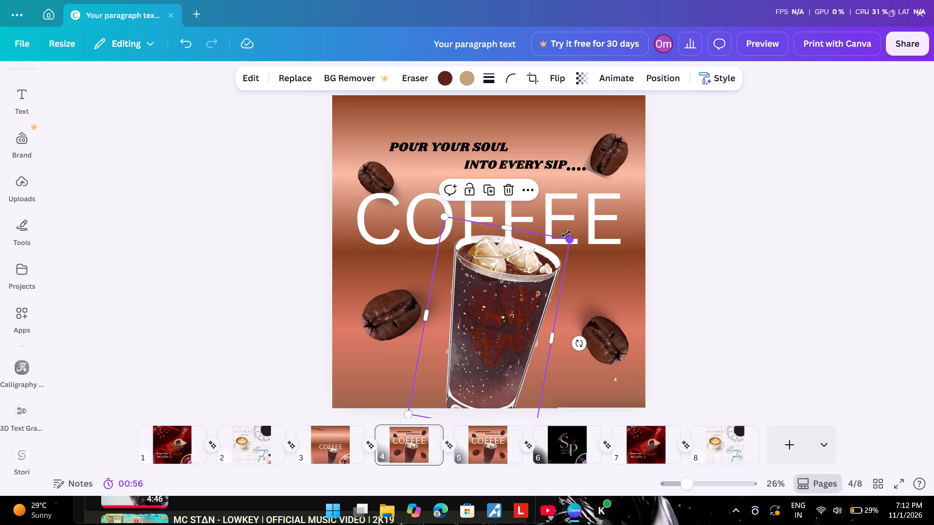
drag(566, 240, 523, 314)
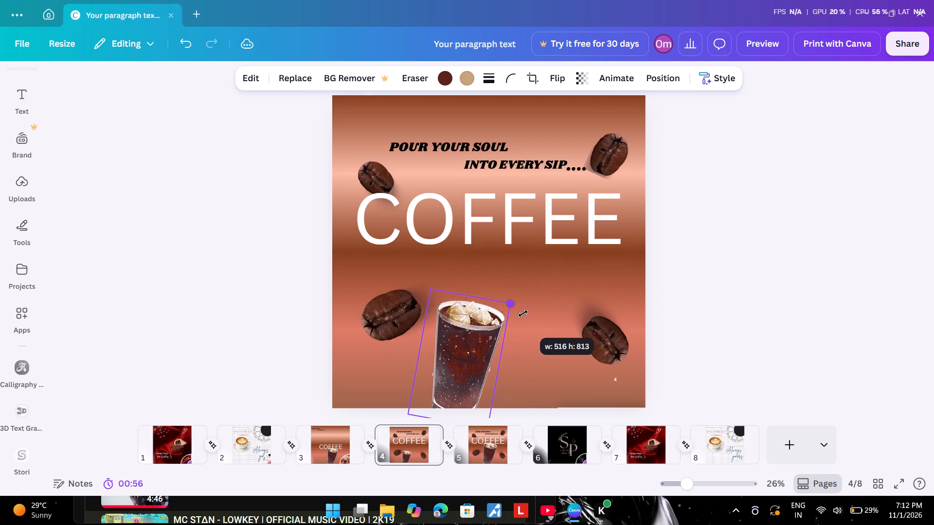
drag(523, 314, 535, 302)
drag(446, 346, 479, 345)
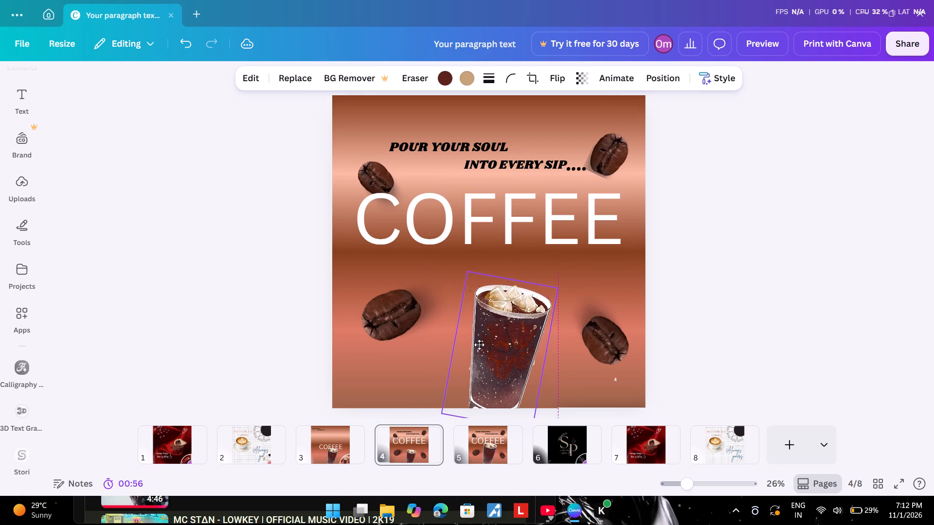
drag(479, 345, 475, 341)
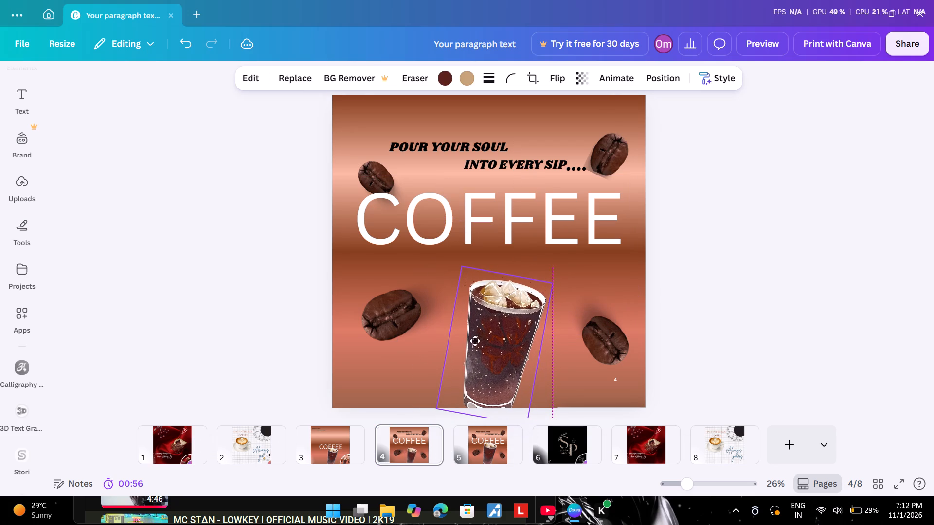
drag(475, 341, 473, 340)
Reduce the COFFEE text on page 4 to size 255 and move it down to just above the glass.
click(578, 225)
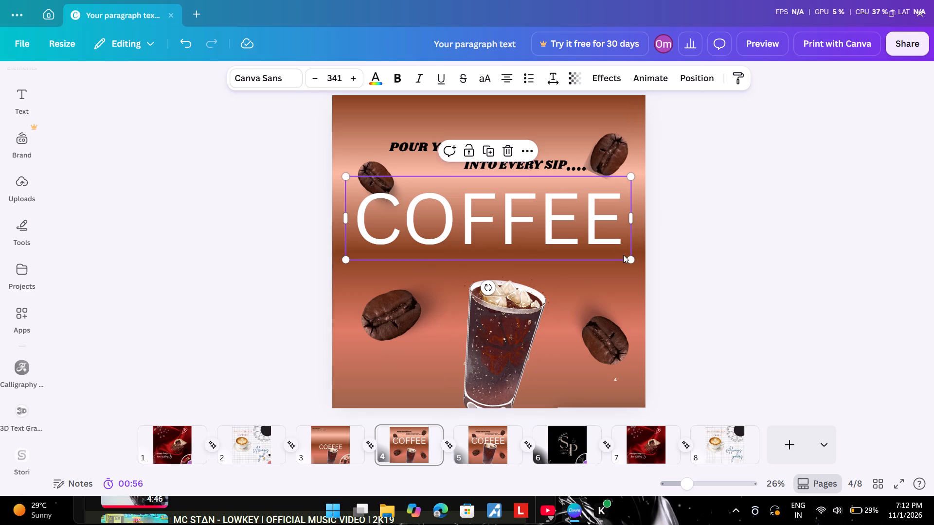
drag(629, 258, 560, 230)
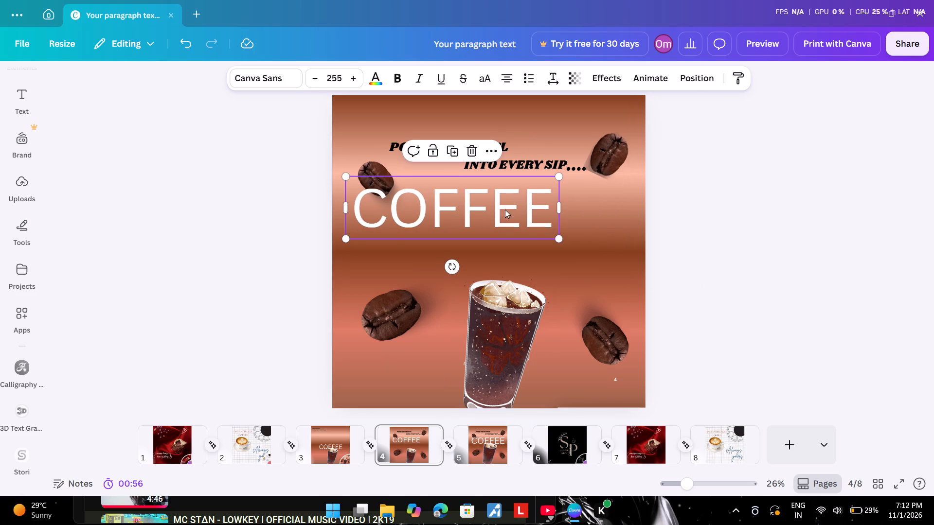
drag(477, 201, 534, 254)
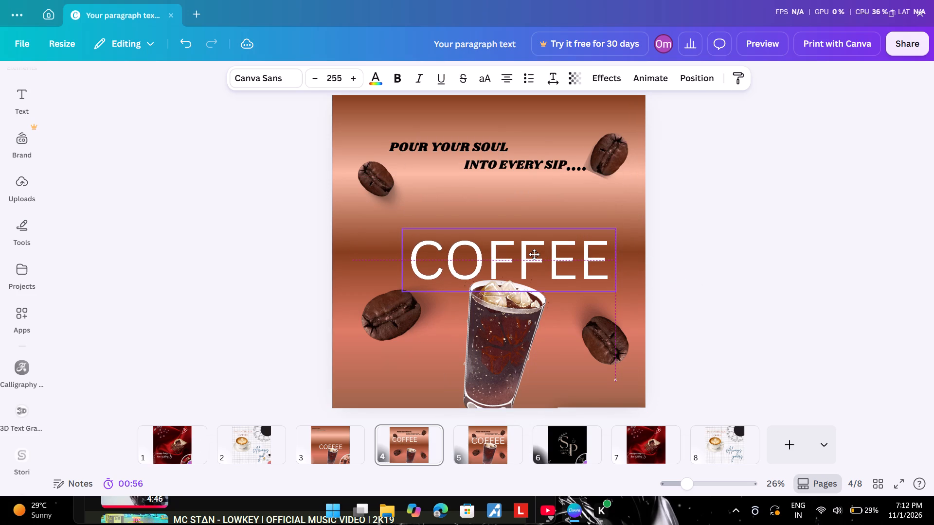
drag(534, 254, 528, 249)
Fine-tune the glass and COFFEE text positions on page 4 so the ice overlaps the lower edge of the middle letters.
drag(493, 322, 494, 317)
click(494, 317)
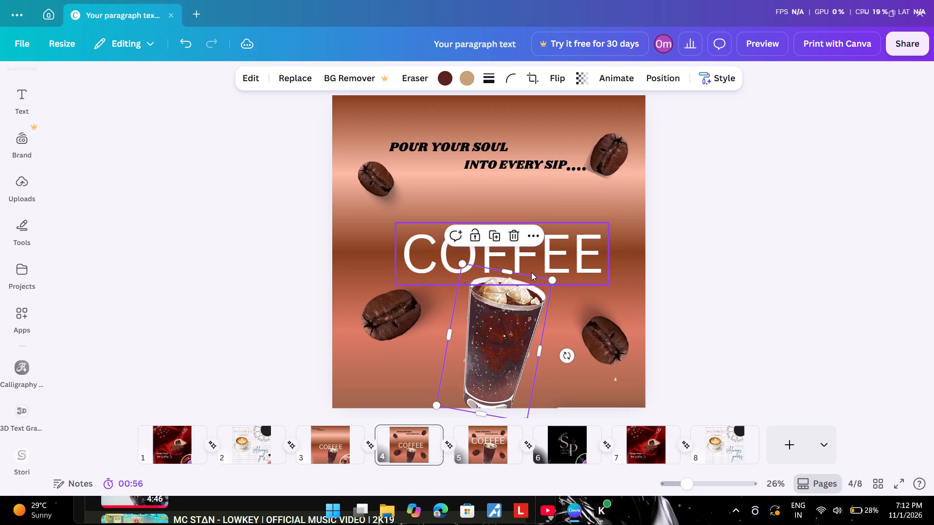
drag(535, 253, 538, 268)
click(503, 312)
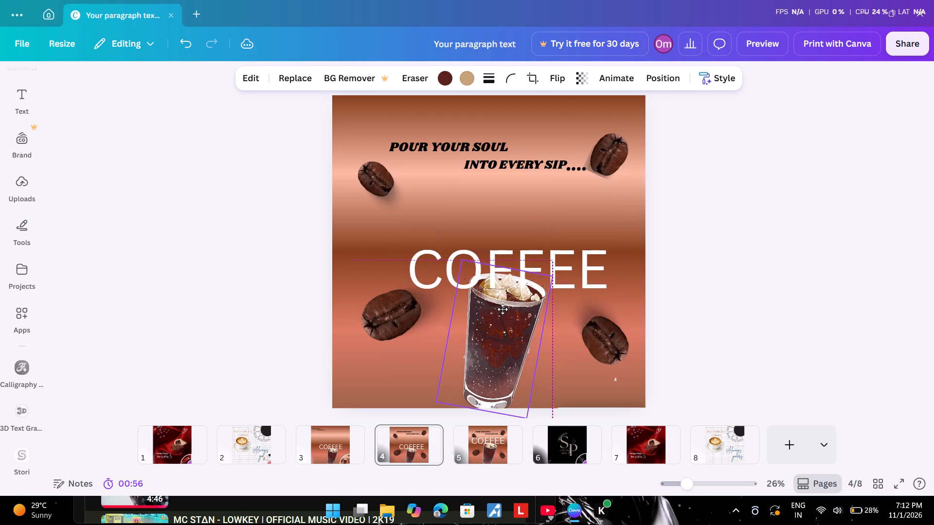
click(540, 272)
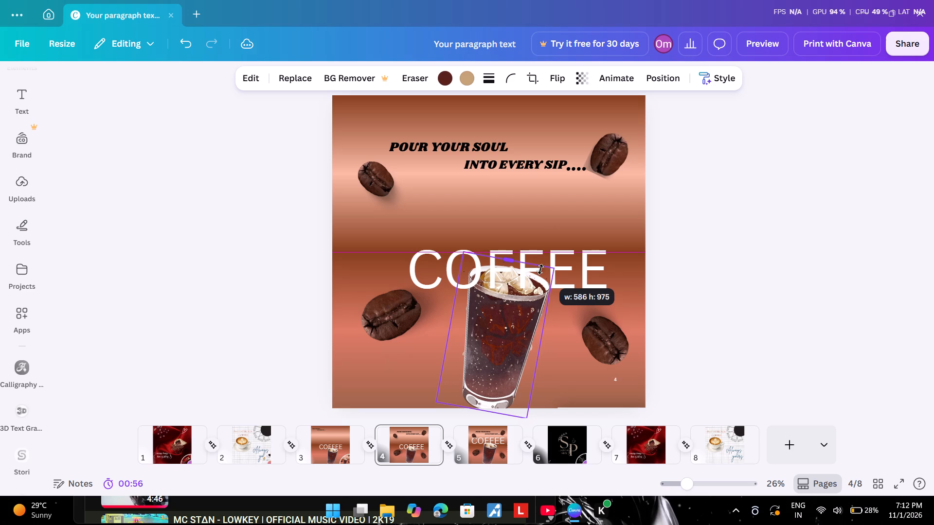
drag(590, 265, 589, 257)
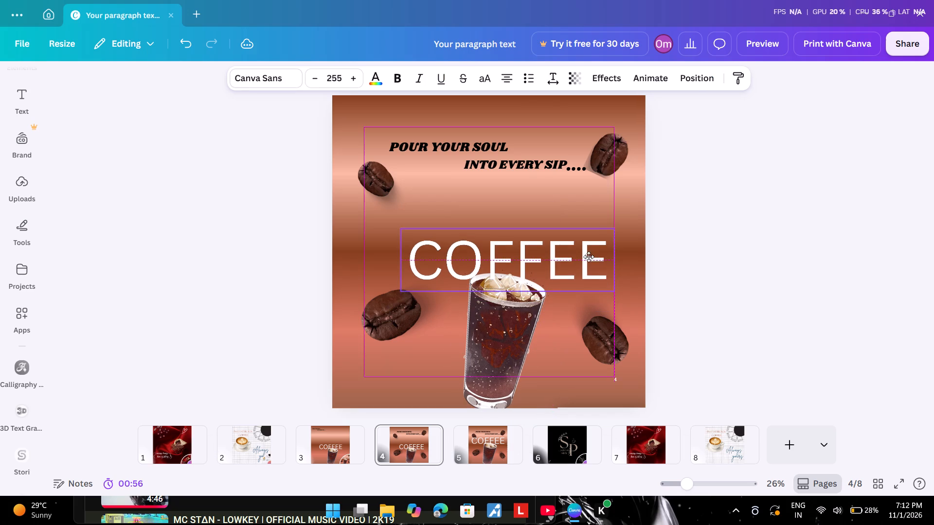
drag(589, 257, 580, 257)
Delete the coffee bean to the lower right of the glass on page 4.
click(607, 330)
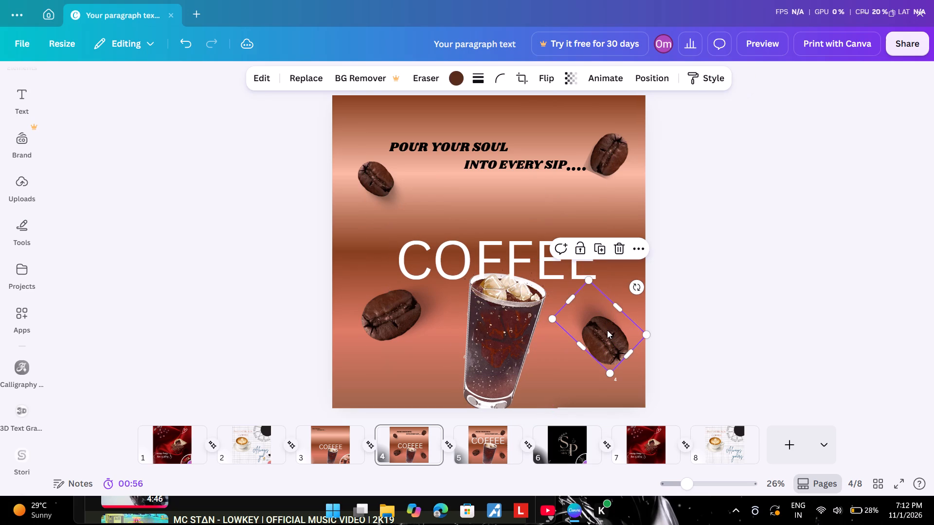
click(612, 246)
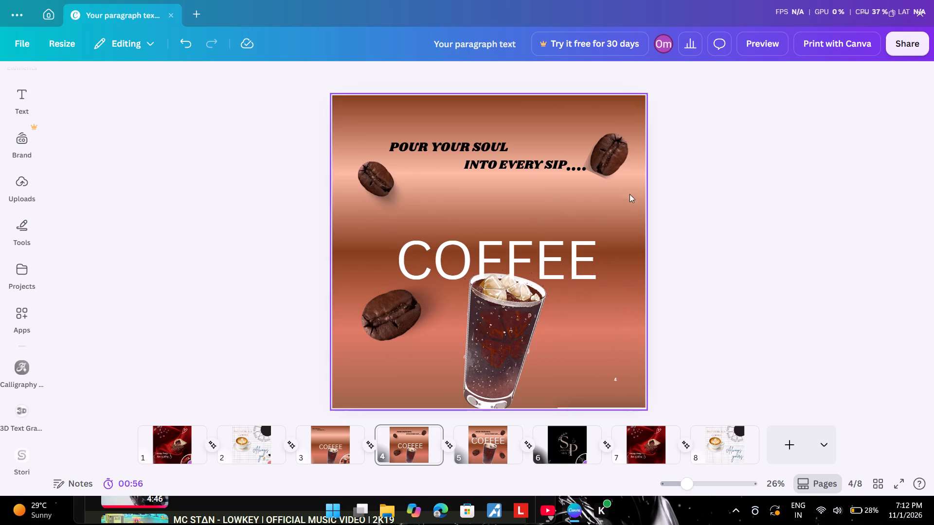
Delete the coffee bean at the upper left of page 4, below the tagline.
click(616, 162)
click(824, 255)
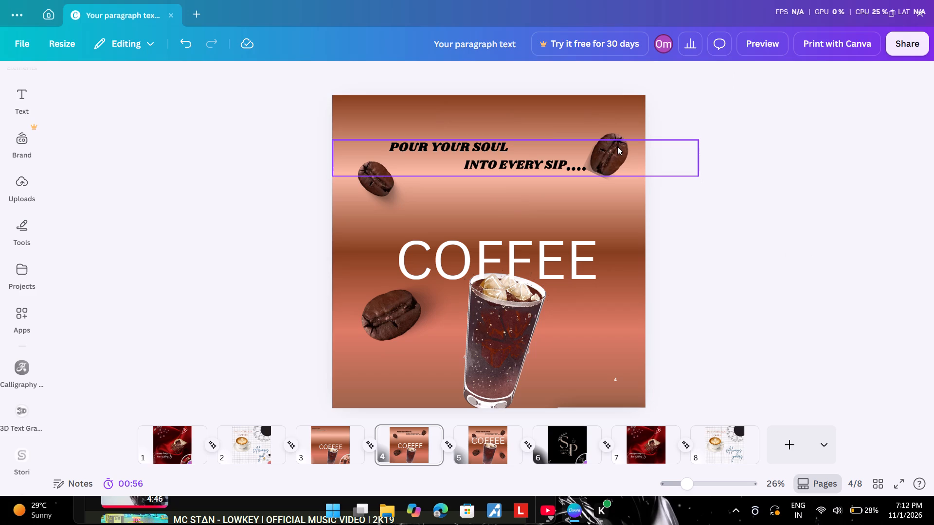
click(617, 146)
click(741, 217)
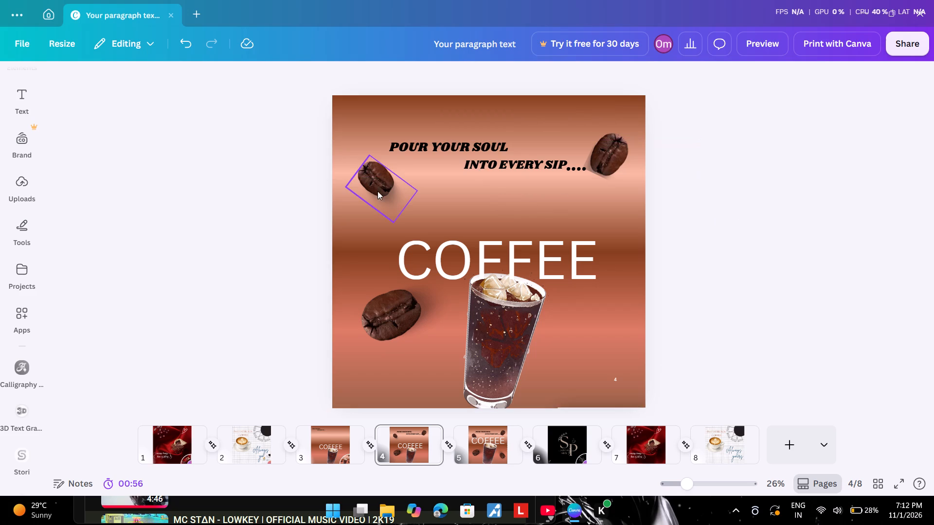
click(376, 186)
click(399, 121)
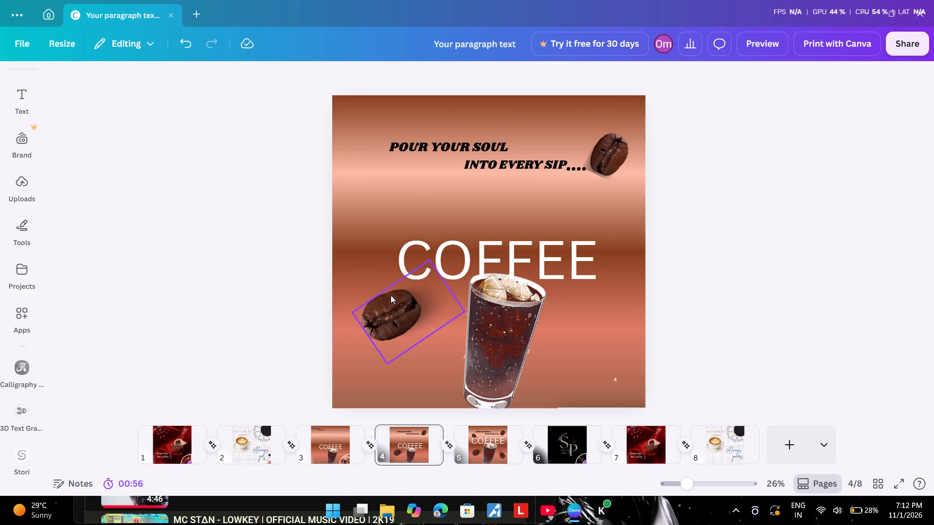
Undo the coffee bean deletions on page 4, keeping the COFFEE text at its adjusted position above the glass.
click(185, 52)
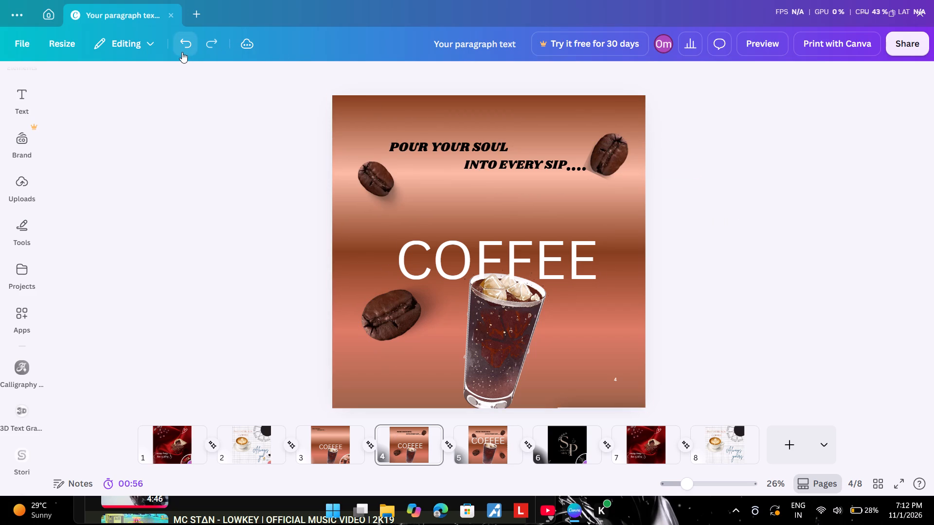
click(181, 52)
click(181, 52)
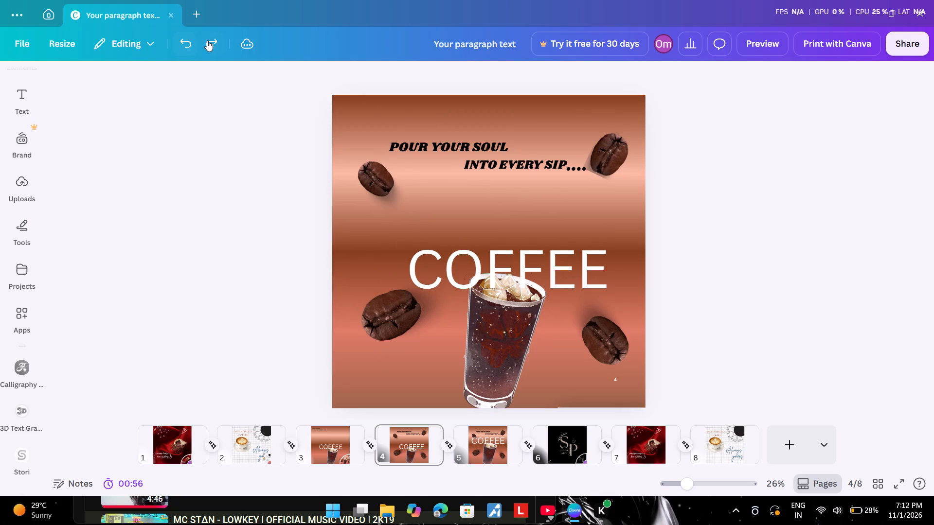
click(208, 40)
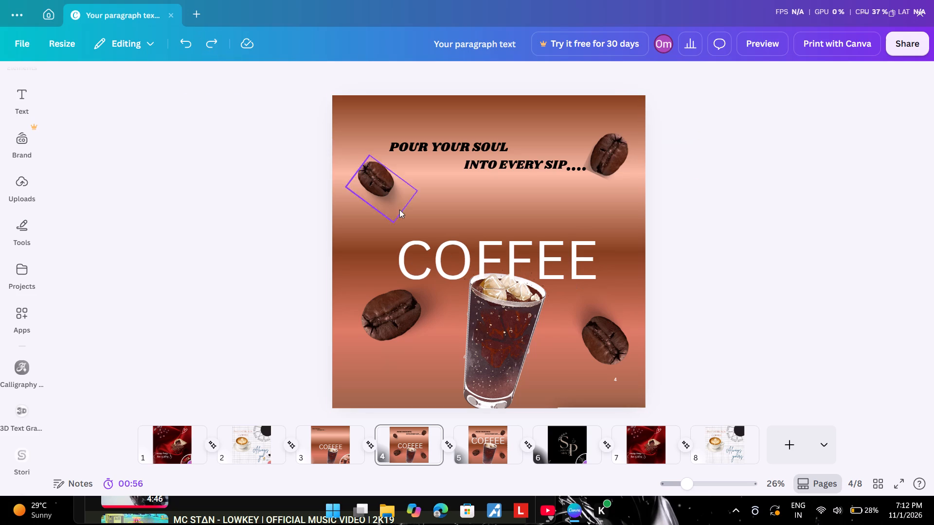
shift+click(380, 332)
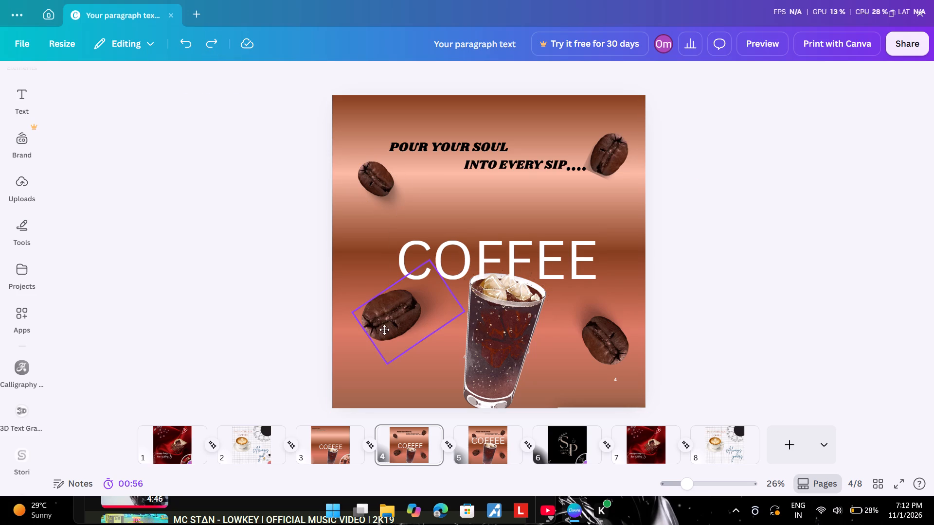
click(180, 43)
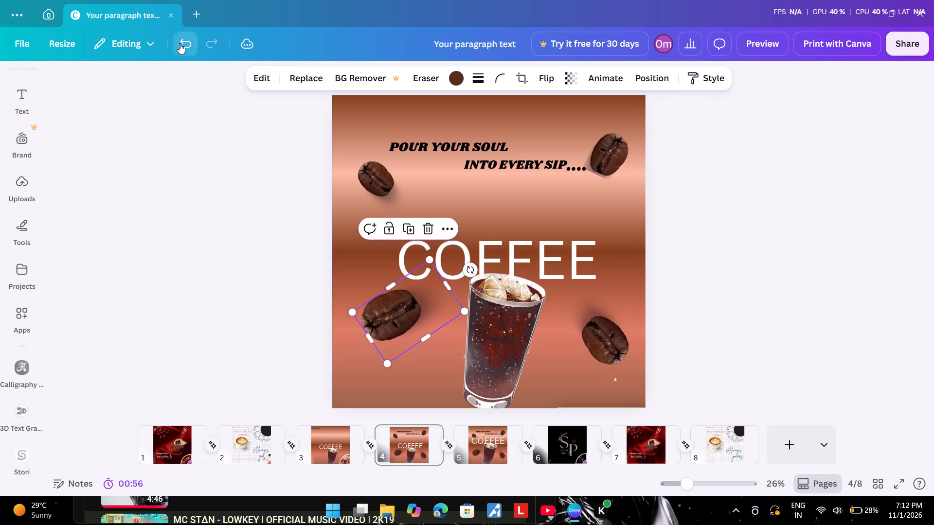
click(180, 43)
click(216, 37)
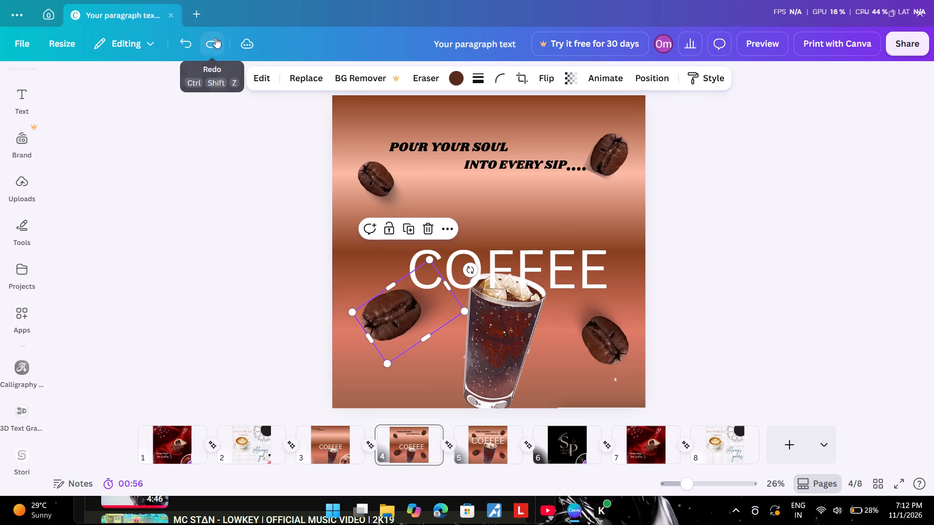
Group the four coffee beans on page 4 into a single object.
shift+click(404, 313)
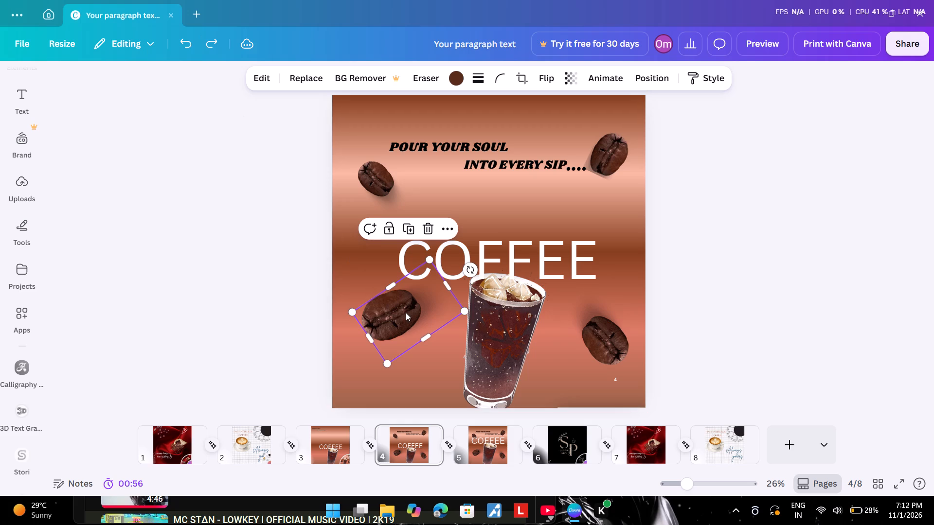
shift+click(375, 181)
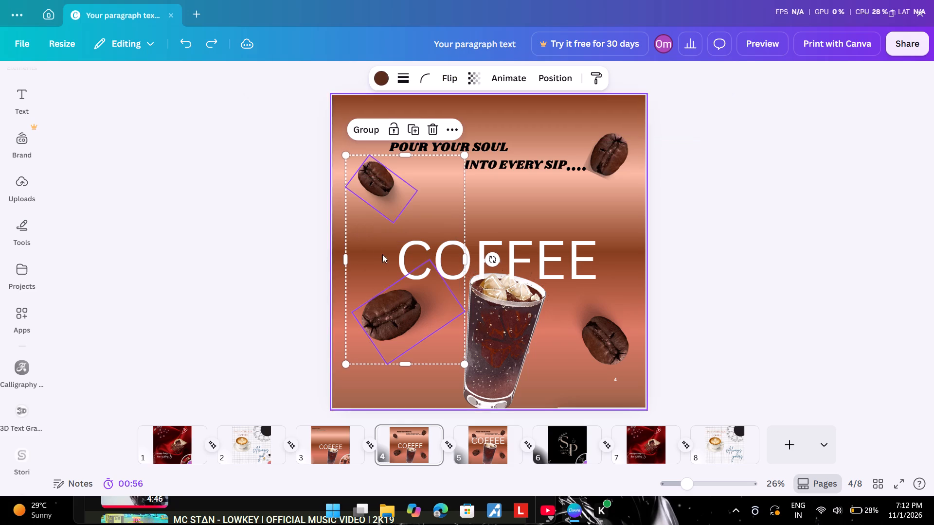
shift+click(611, 179)
shift+click(613, 351)
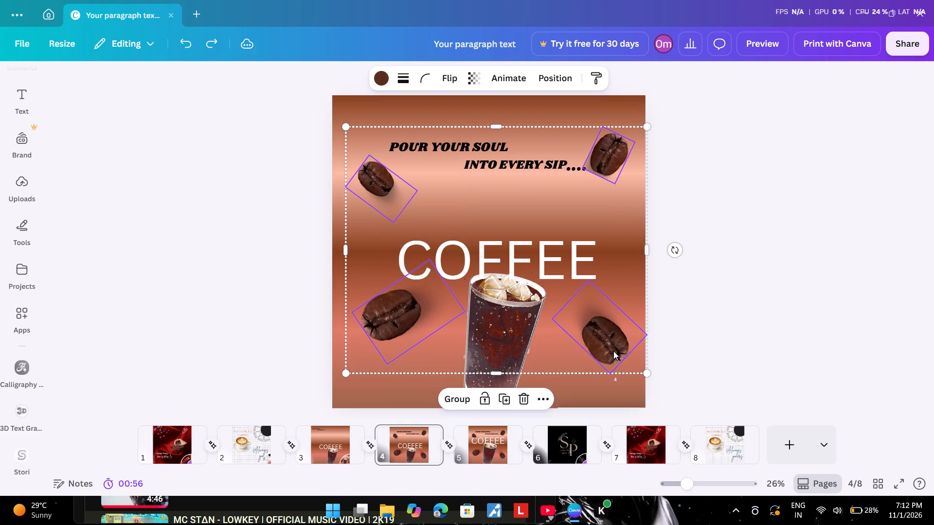
shift+click(460, 399)
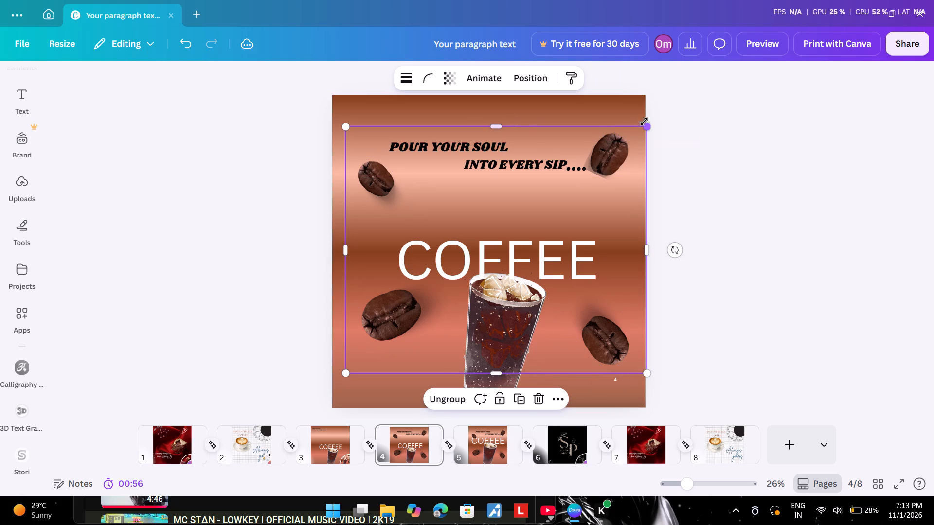
Shrink the bean group on page 4 until it fits within the iced coffee glass, and centre it over the glass.
drag(651, 130, 568, 253)
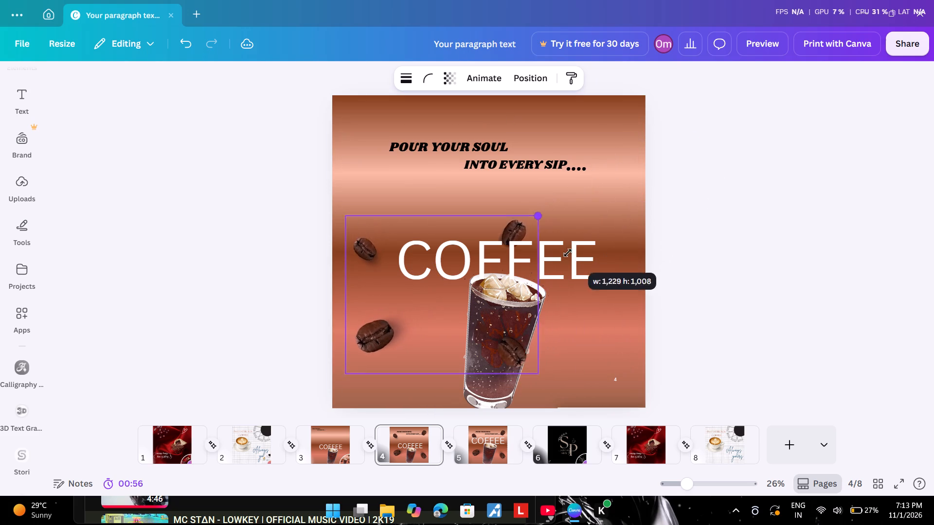
drag(568, 253, 556, 262)
drag(434, 312, 467, 312)
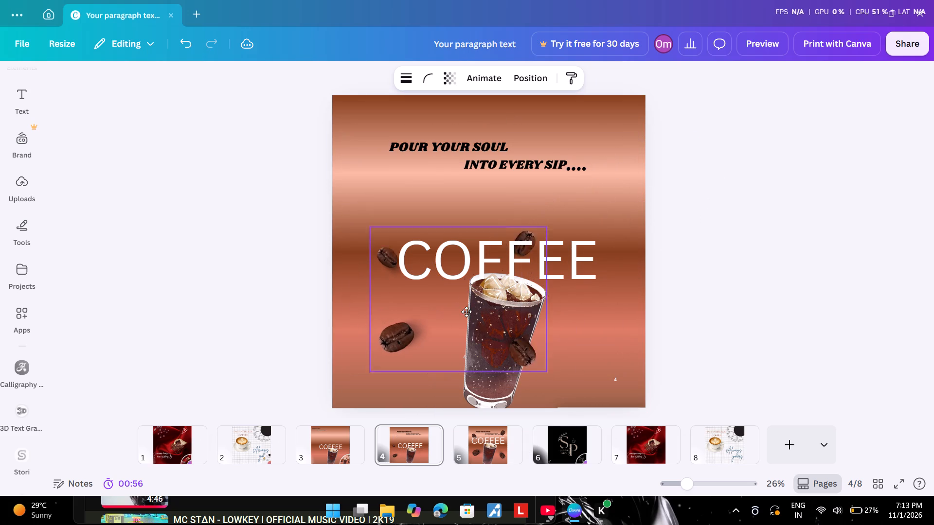
drag(467, 312, 491, 327)
drag(404, 386, 436, 370)
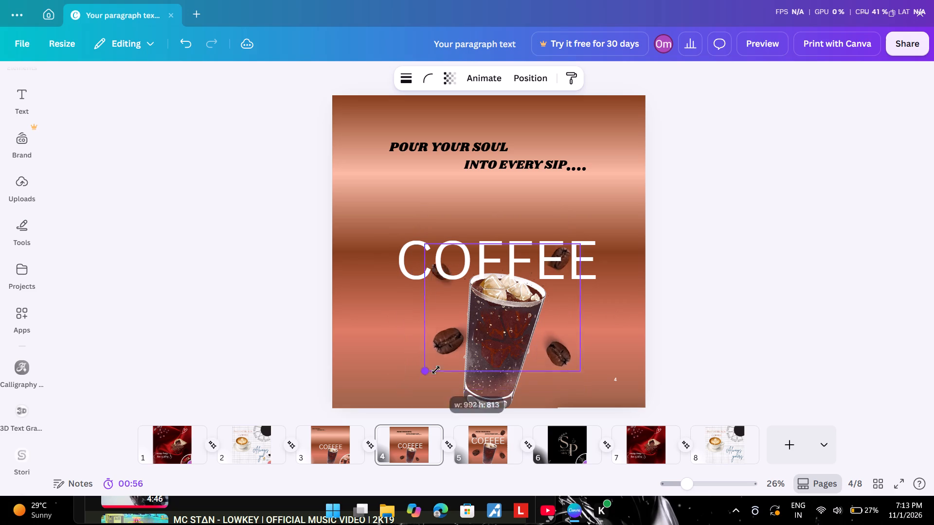
drag(436, 370, 493, 312)
drag(523, 279, 512, 305)
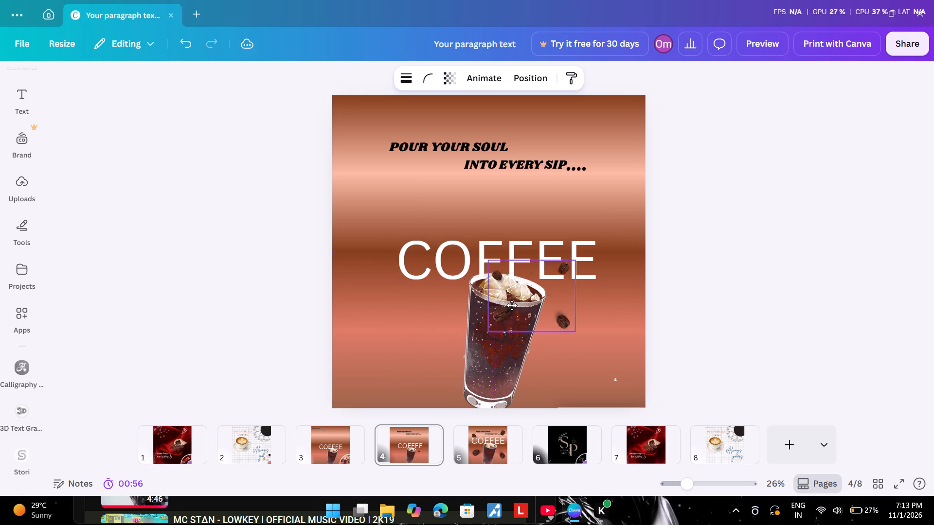
drag(512, 305, 490, 335)
drag(547, 302, 529, 325)
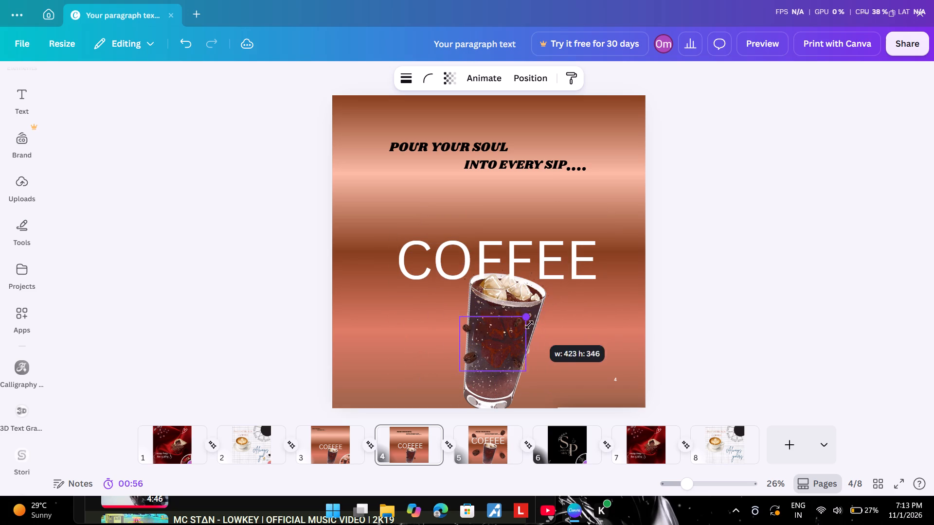
drag(529, 325, 506, 338)
drag(481, 348, 495, 337)
Send the small bean group on page 4 to the back, behind the iced coffee glass.
click(559, 289)
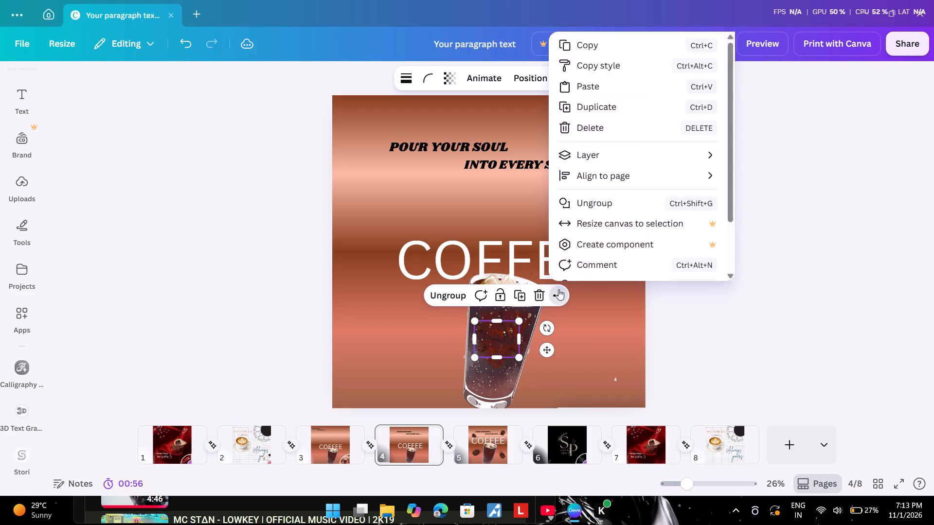
click(602, 148)
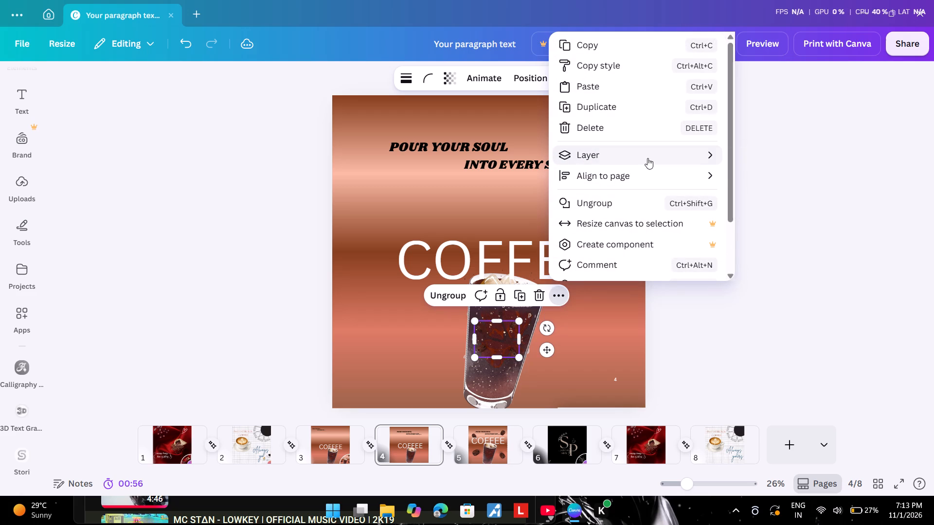
click(647, 158)
click(741, 192)
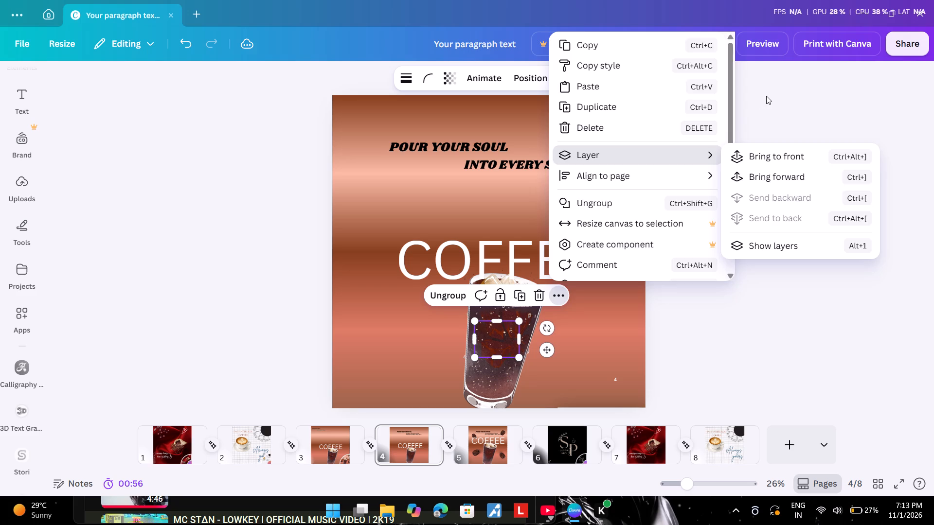
click(768, 96)
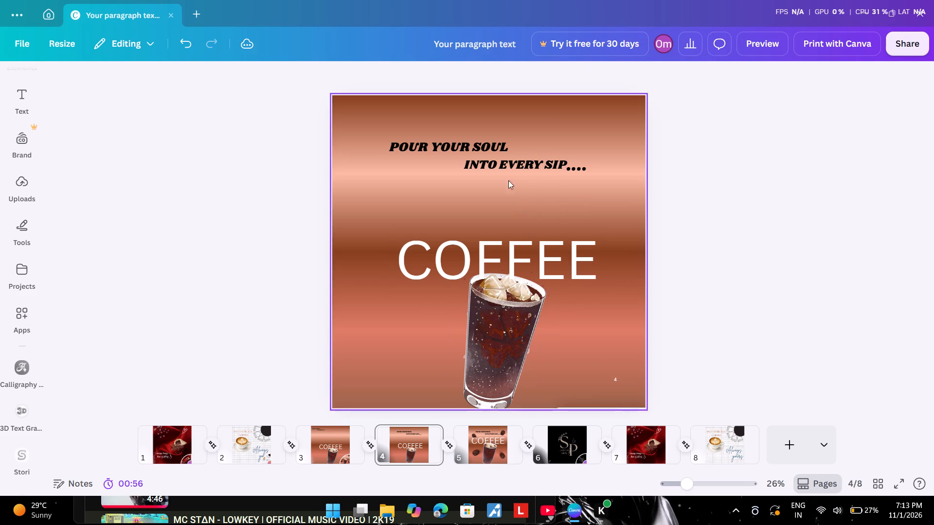
Shrink the "POUR YOUR SOUL INTO EVERY SIP...." text group to roughly half size and place it in page 4's upper left corner.
drag(503, 159, 447, 118)
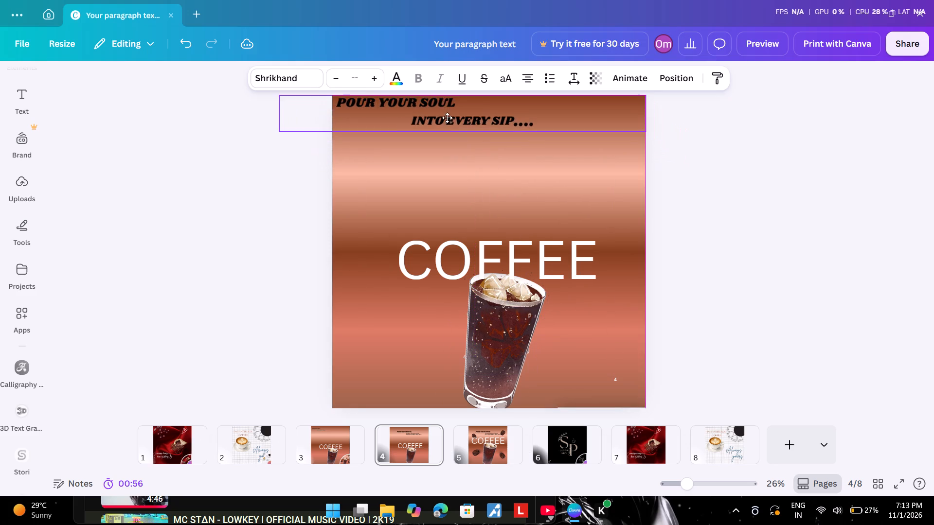
drag(447, 118, 444, 131)
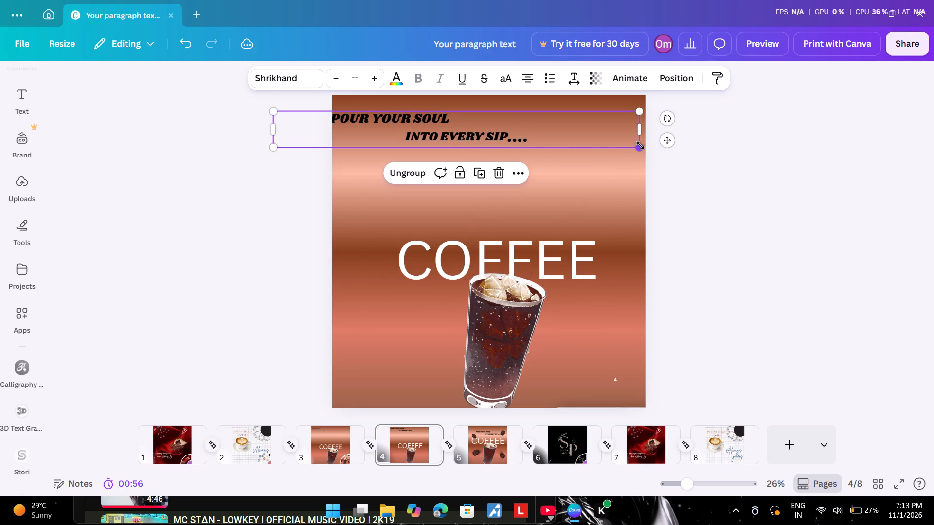
drag(640, 145, 479, 120)
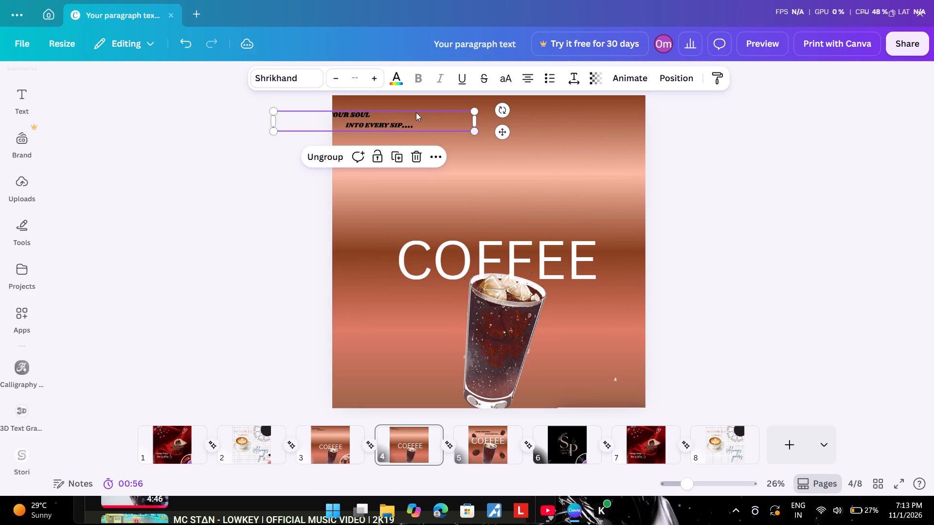
drag(379, 117, 412, 114)
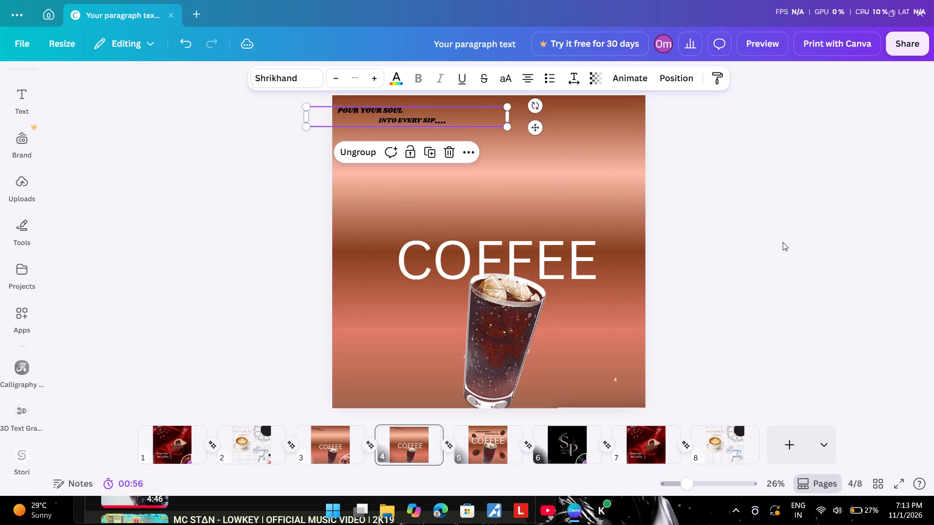
click(863, 249)
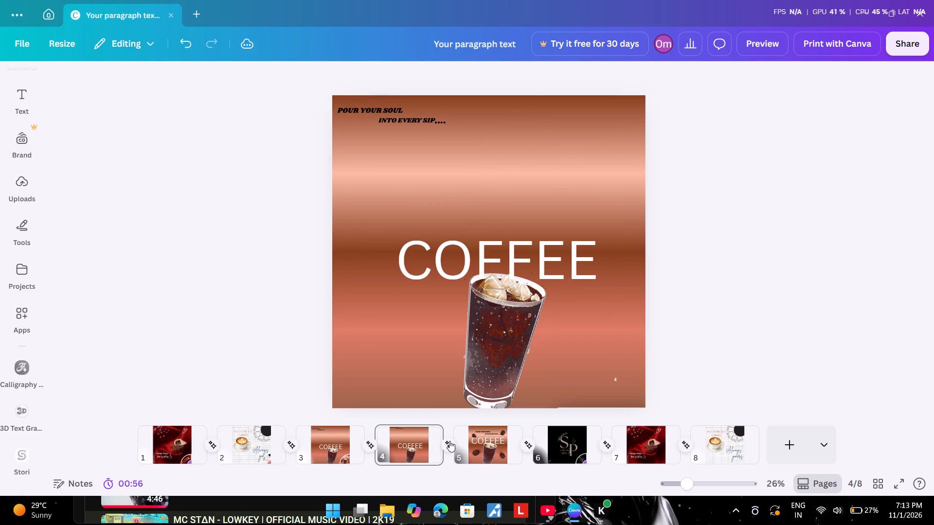
Apply the Match & Move transition between pages 4 and 5.
click(449, 441)
click(68, 297)
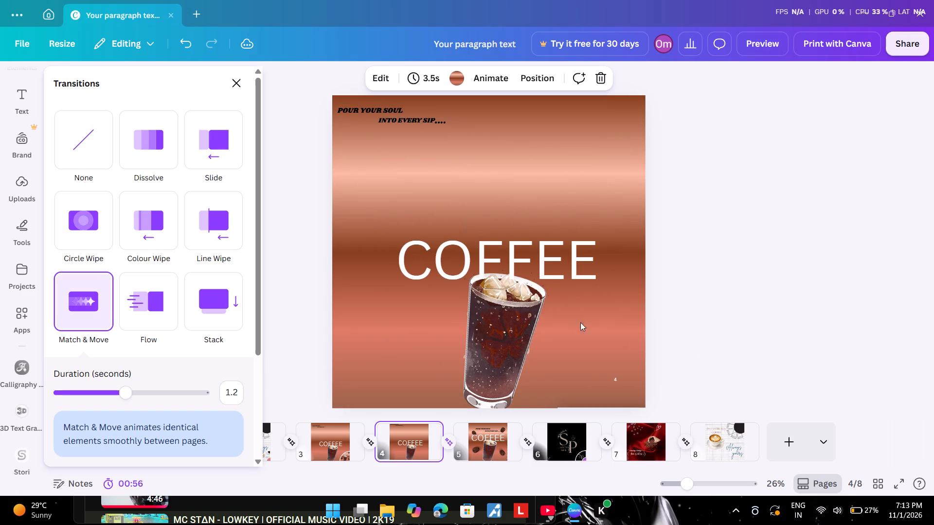
click(233, 81)
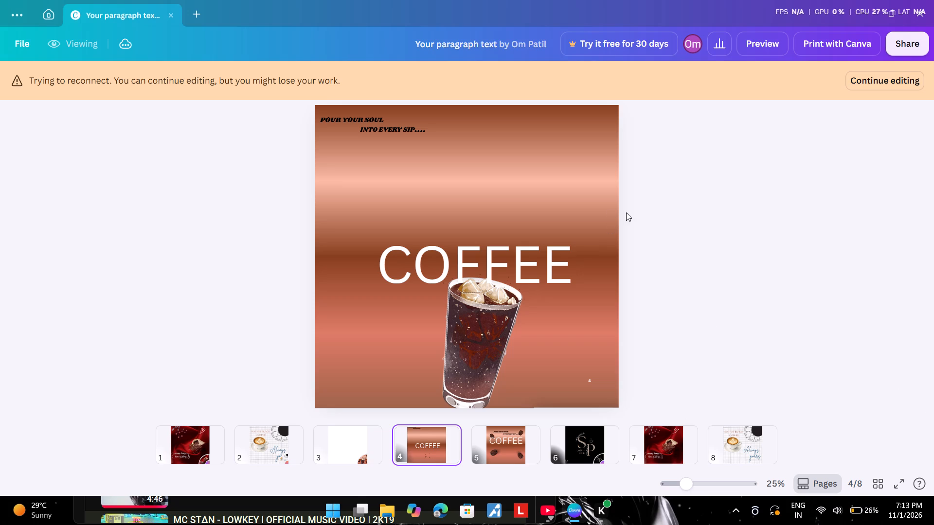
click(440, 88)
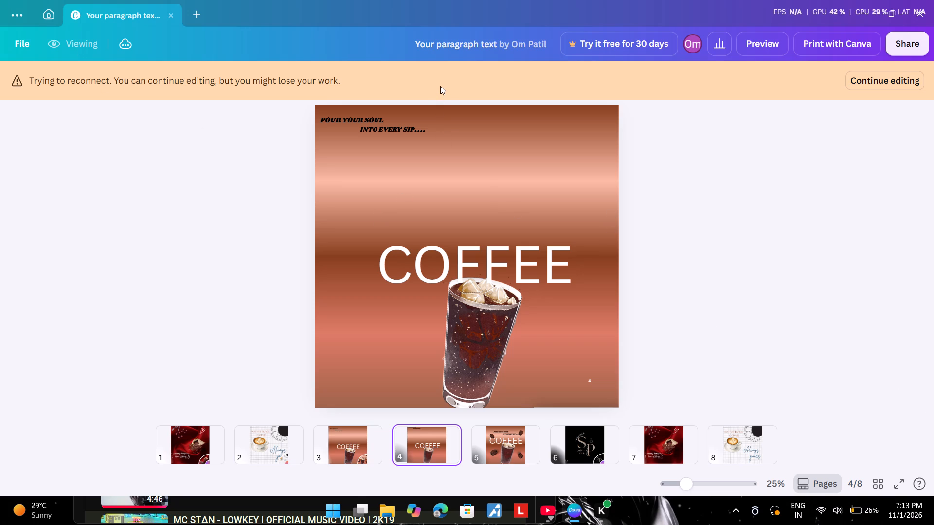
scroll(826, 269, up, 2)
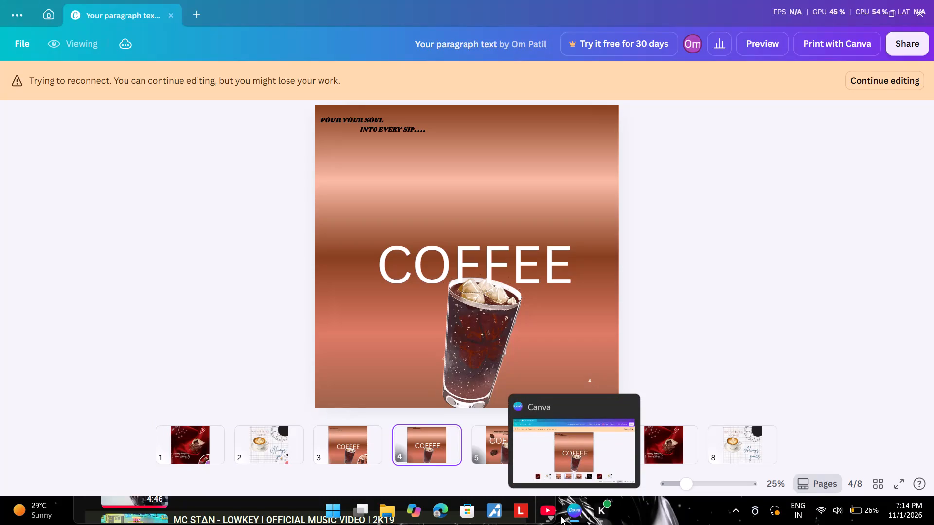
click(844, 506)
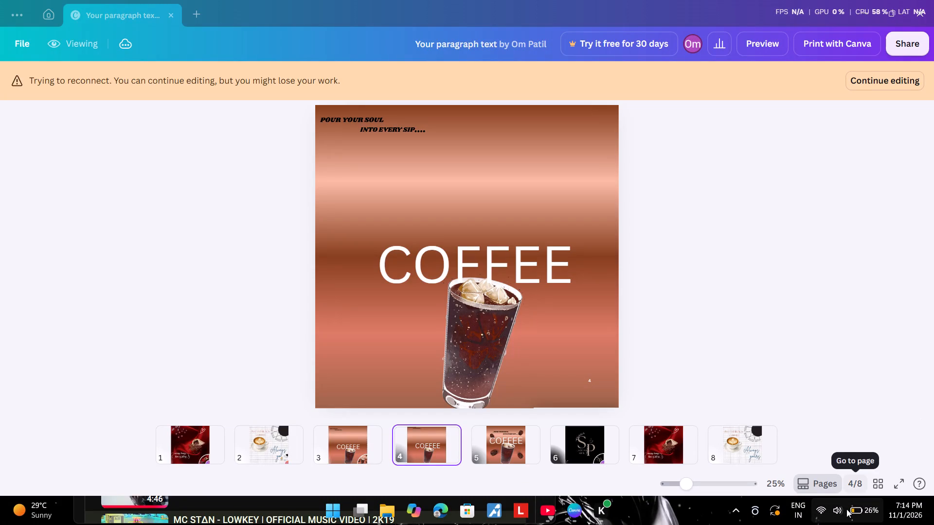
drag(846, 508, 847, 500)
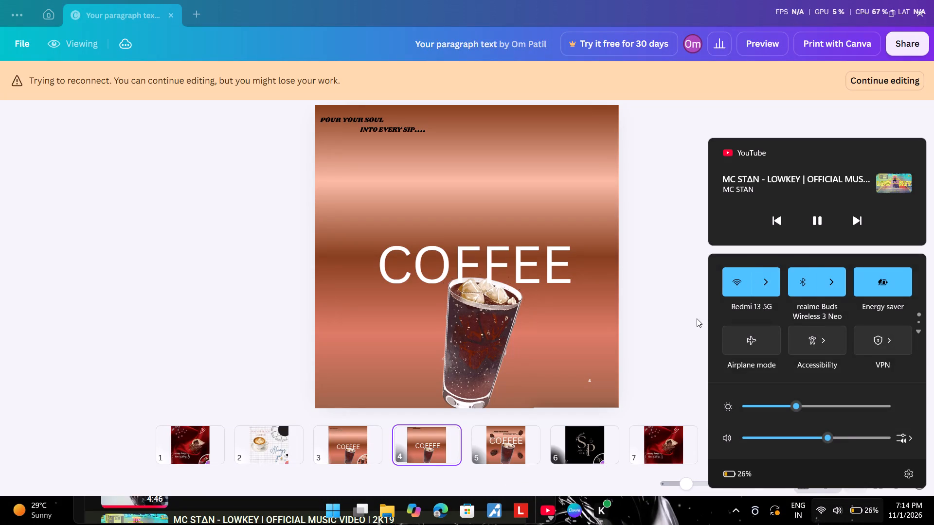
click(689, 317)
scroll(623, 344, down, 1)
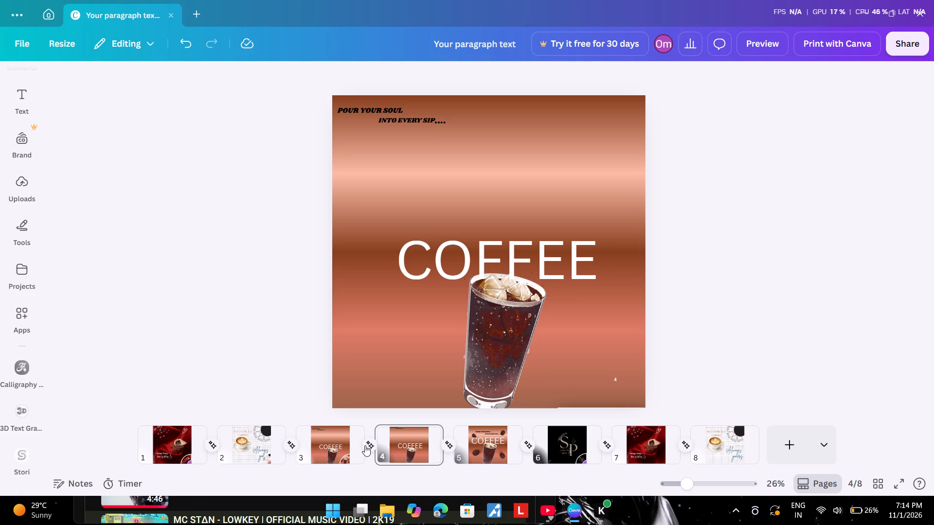
Compare page 3, with its corner wheel segment, against pages 4 and 5 to check what page 4 lacks.
click(347, 453)
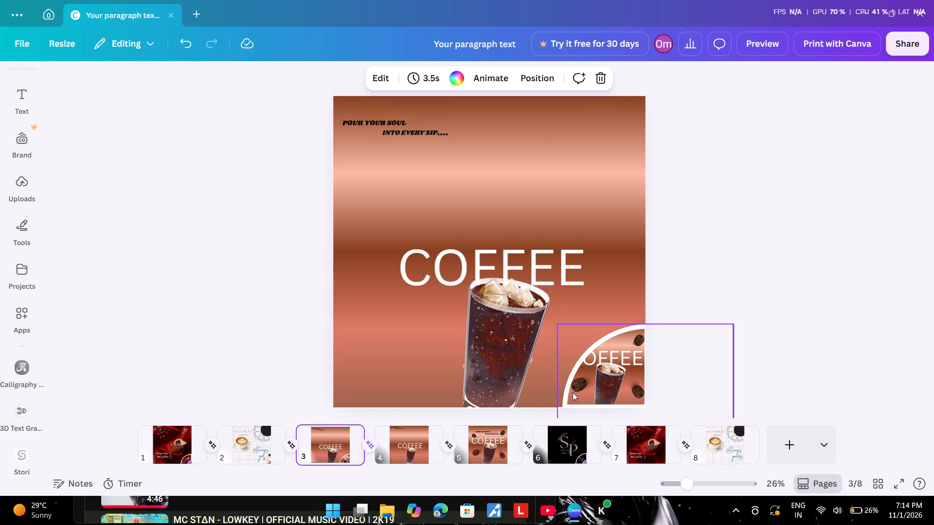
click(640, 375)
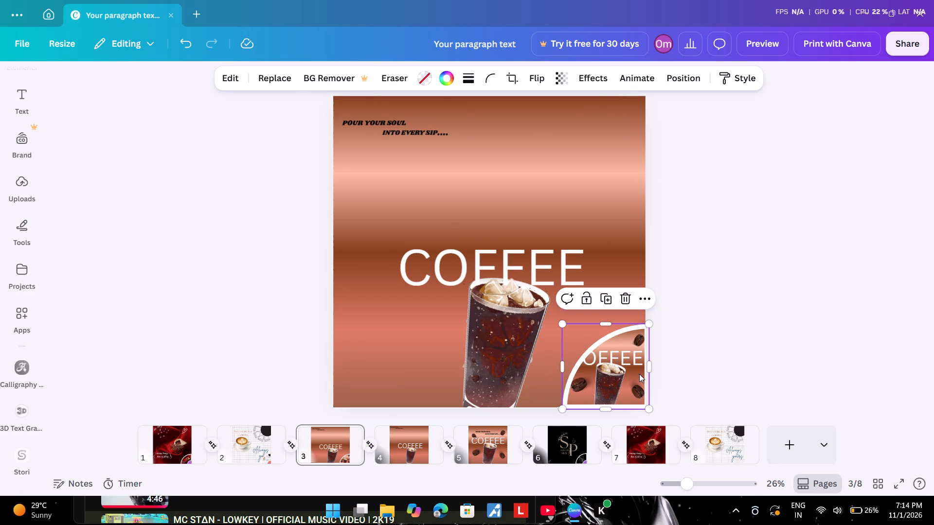
click(721, 345)
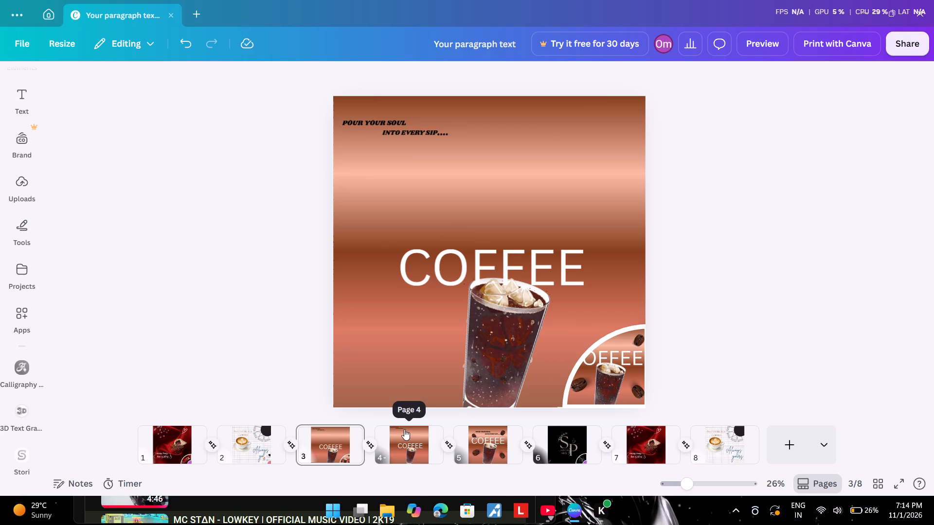
click(367, 445)
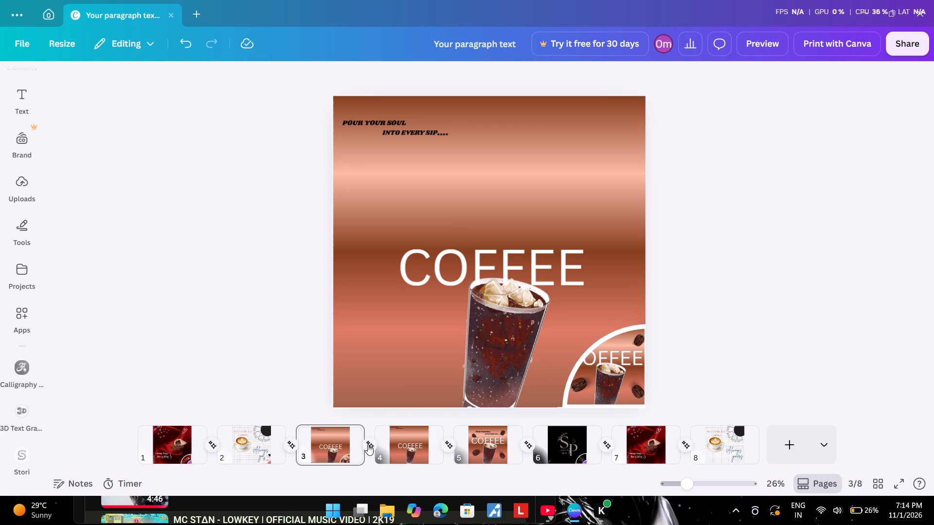
click(787, 380)
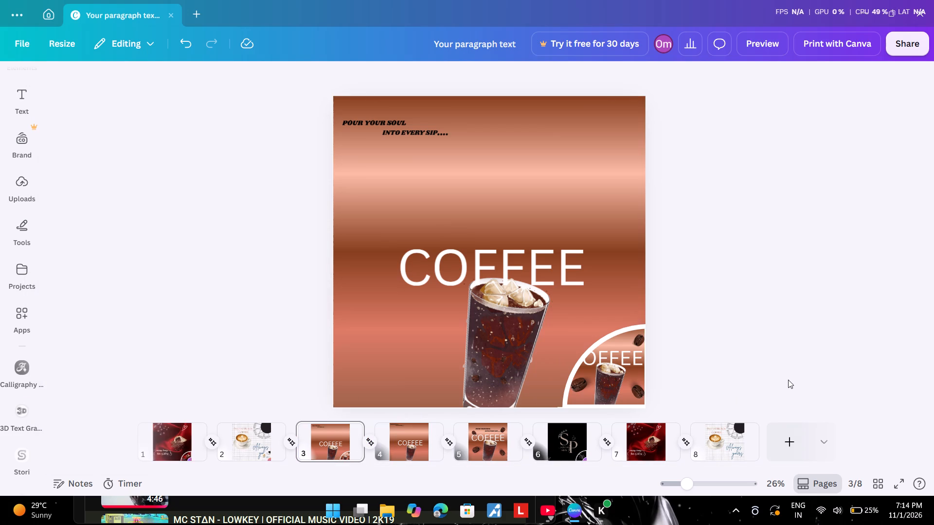
click(323, 448)
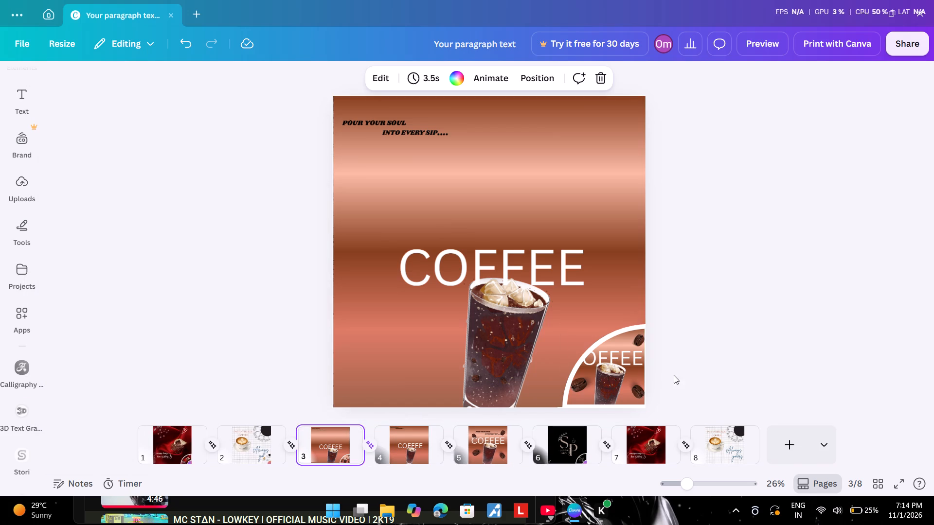
click(408, 450)
click(483, 443)
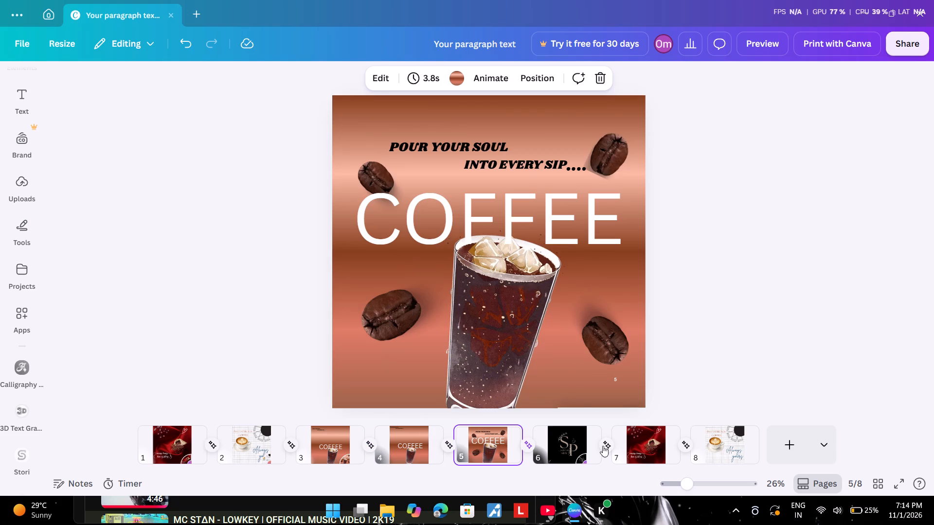
Copy the circular image wheel group from page 6, paste it onto page 4, and move it over the iced coffee glass.
click(583, 449)
click(622, 389)
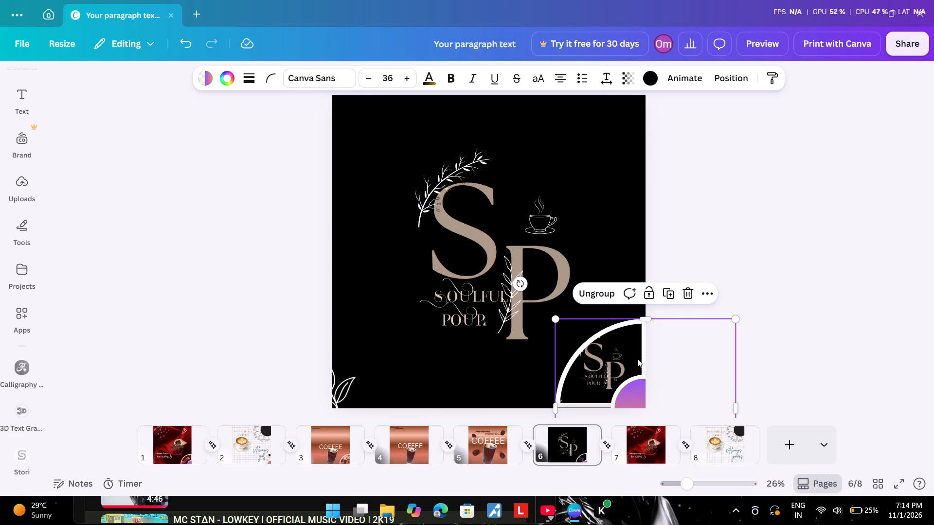
click(698, 287)
click(699, 291)
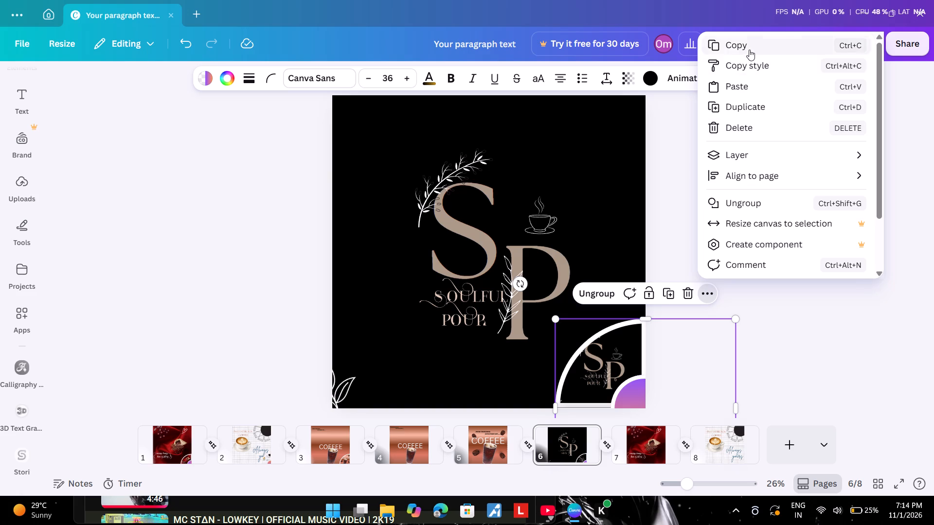
click(749, 46)
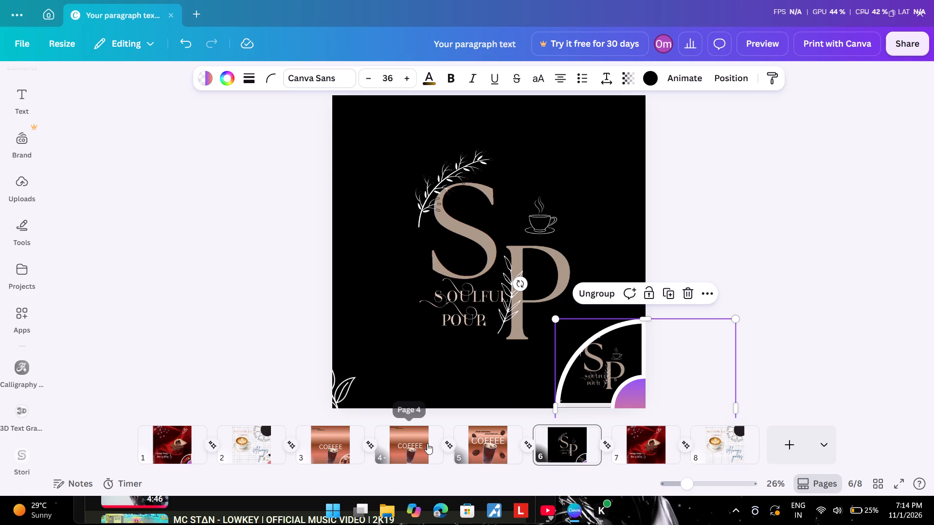
click(427, 443)
right_click(571, 315)
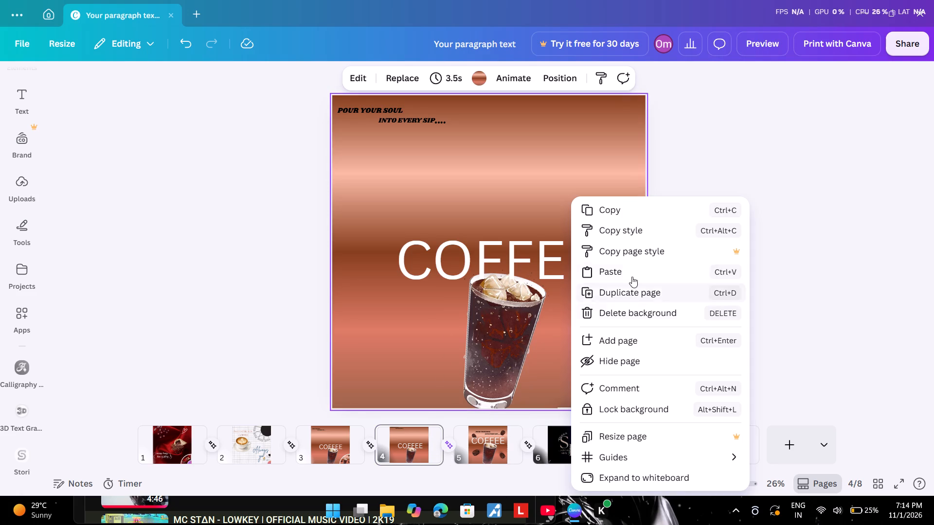
click(628, 268)
drag(611, 360, 611, 360)
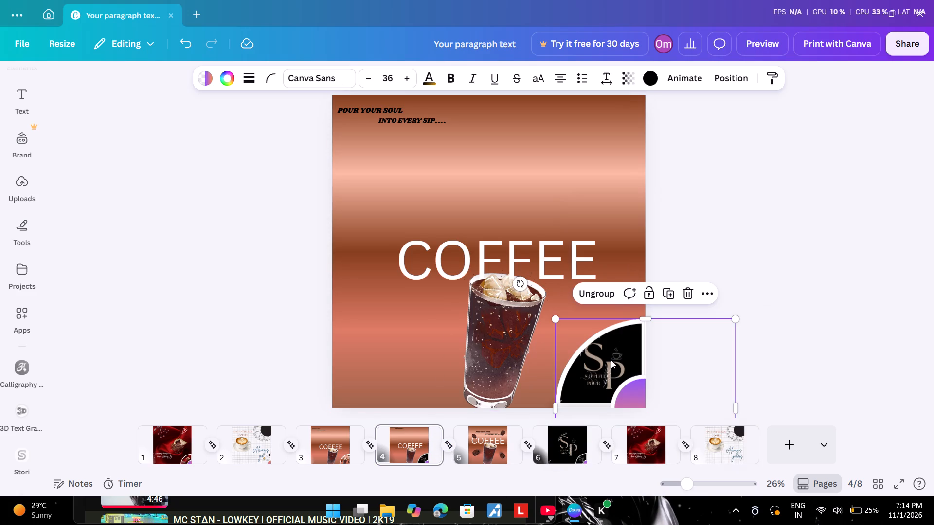
drag(611, 360, 482, 281)
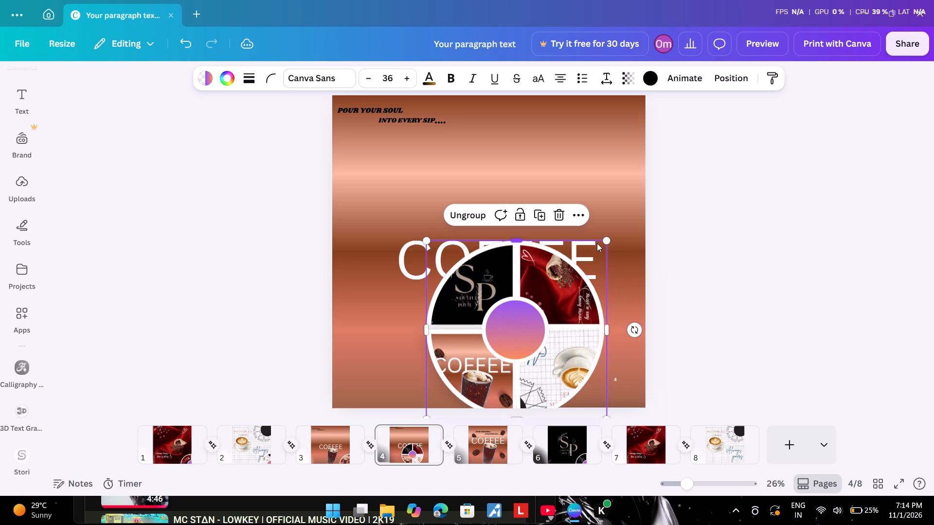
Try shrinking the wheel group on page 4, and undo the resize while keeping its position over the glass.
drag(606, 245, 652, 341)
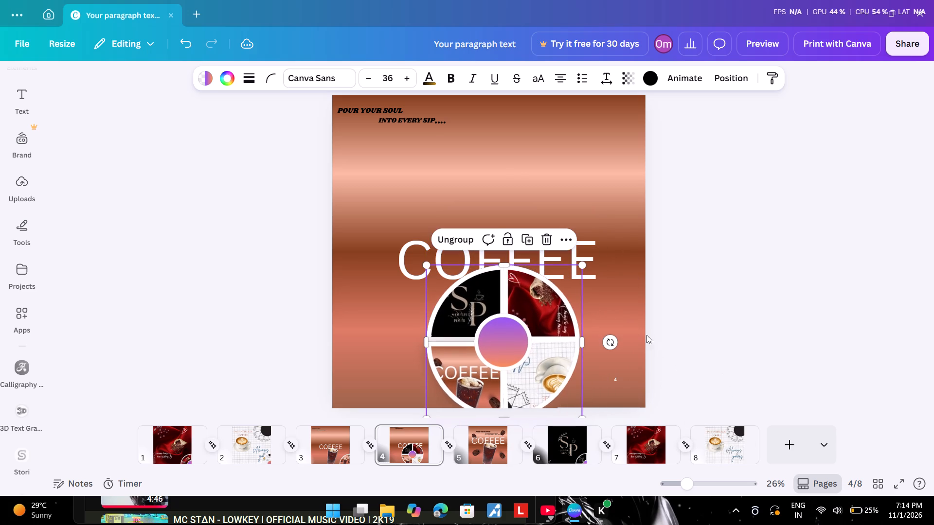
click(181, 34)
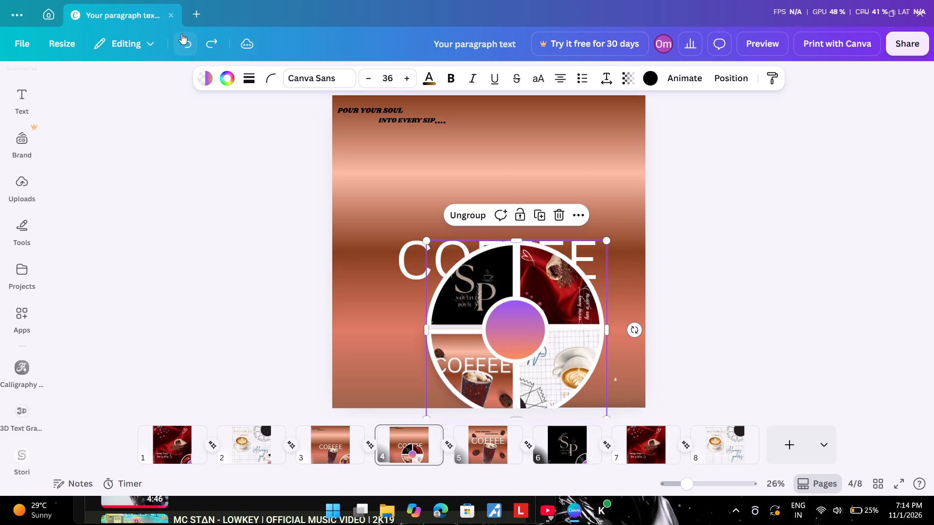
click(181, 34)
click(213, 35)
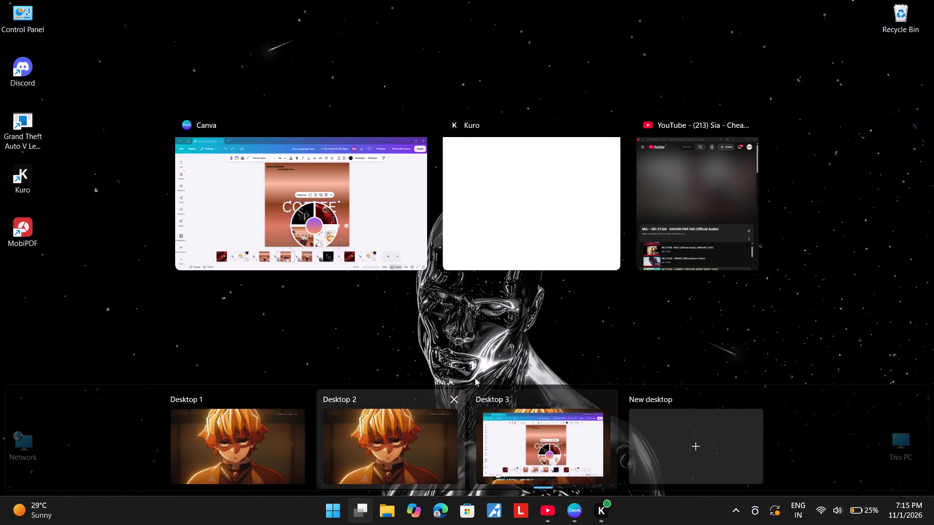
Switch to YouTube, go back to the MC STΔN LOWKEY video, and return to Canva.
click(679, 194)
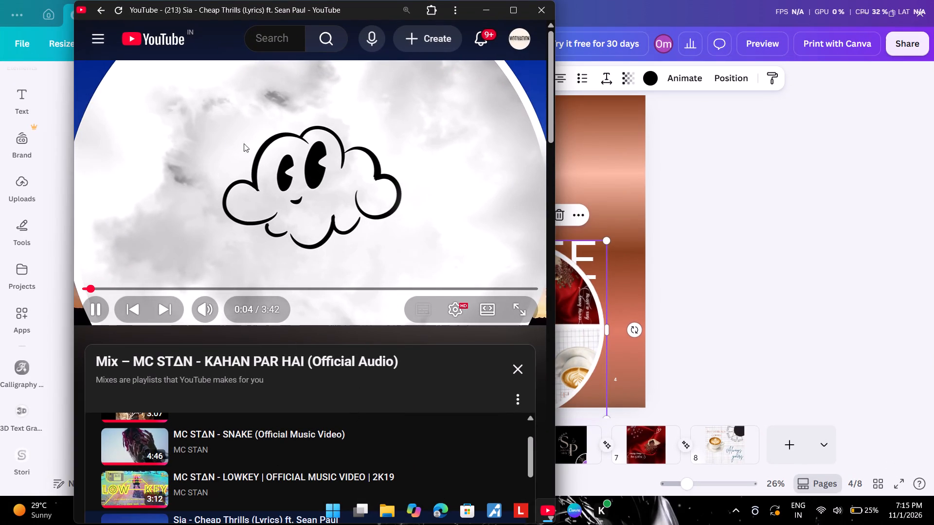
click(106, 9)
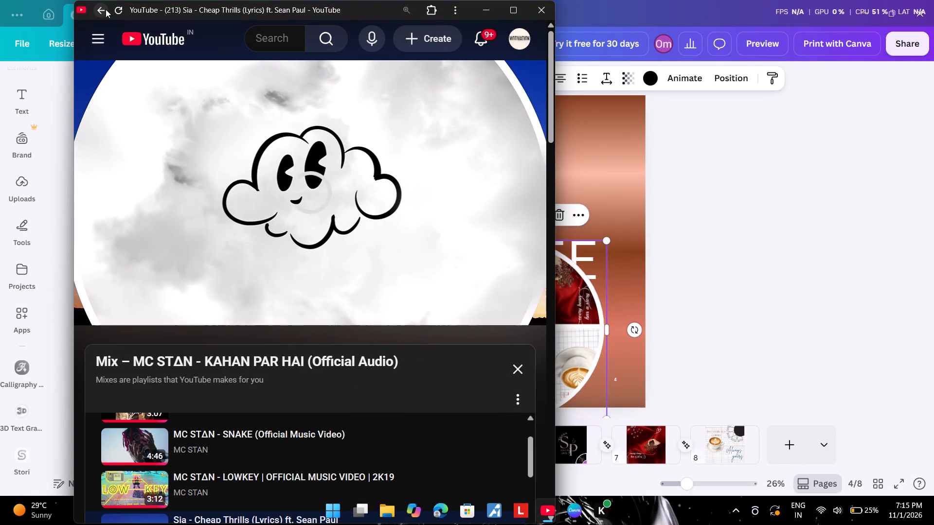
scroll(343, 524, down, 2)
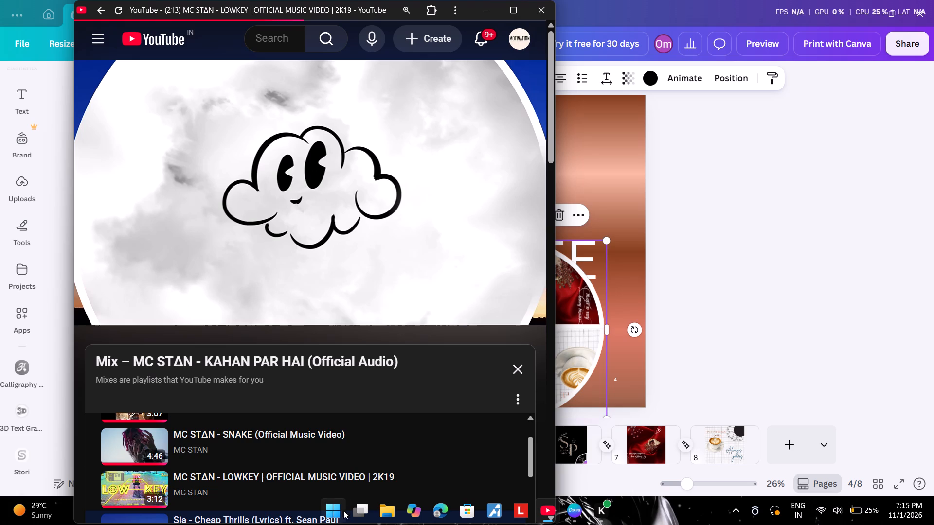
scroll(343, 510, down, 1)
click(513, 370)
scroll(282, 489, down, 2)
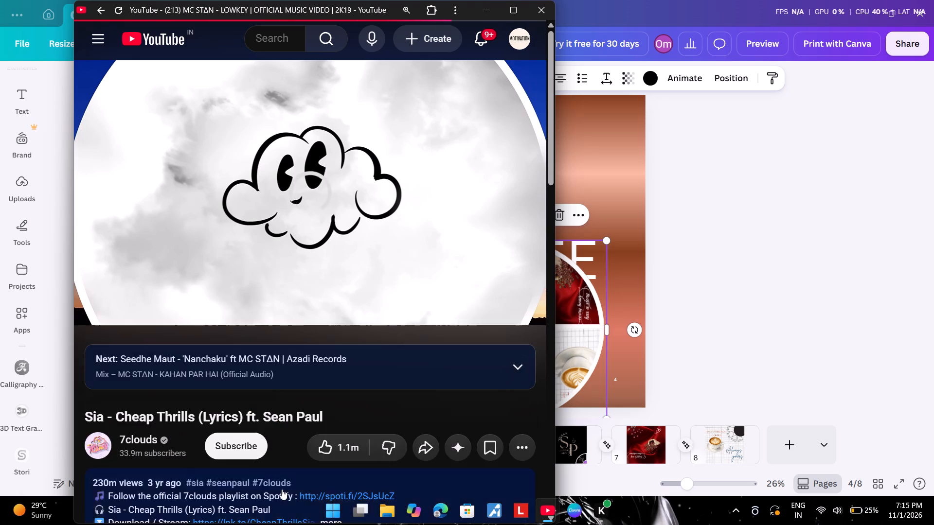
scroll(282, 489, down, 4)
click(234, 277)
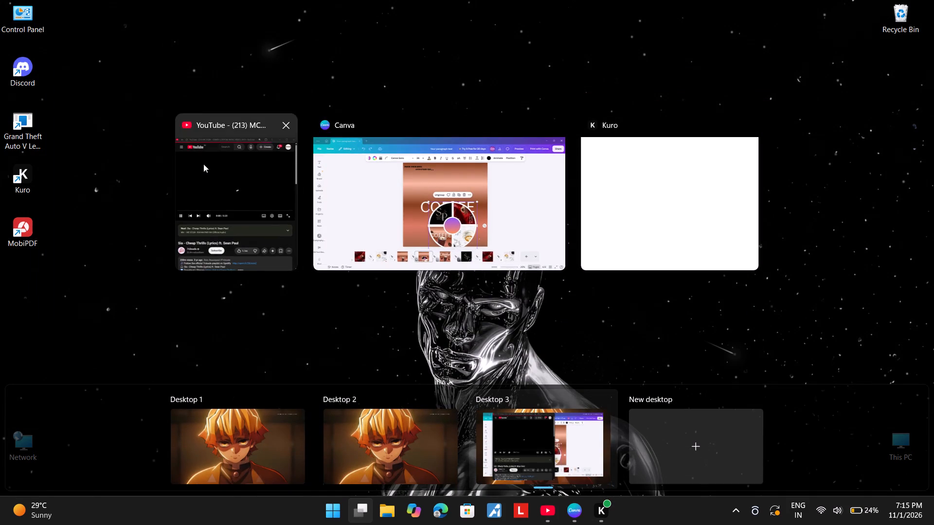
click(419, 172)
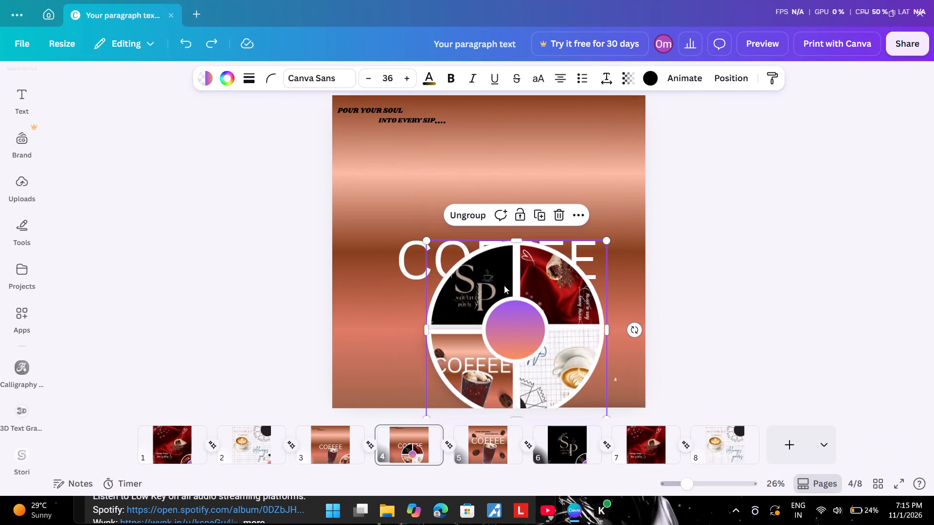
Rotate the wheel group on page 4 a quarter turn clockwise and place its centre on the page's lower right corner.
drag(631, 329, 639, 382)
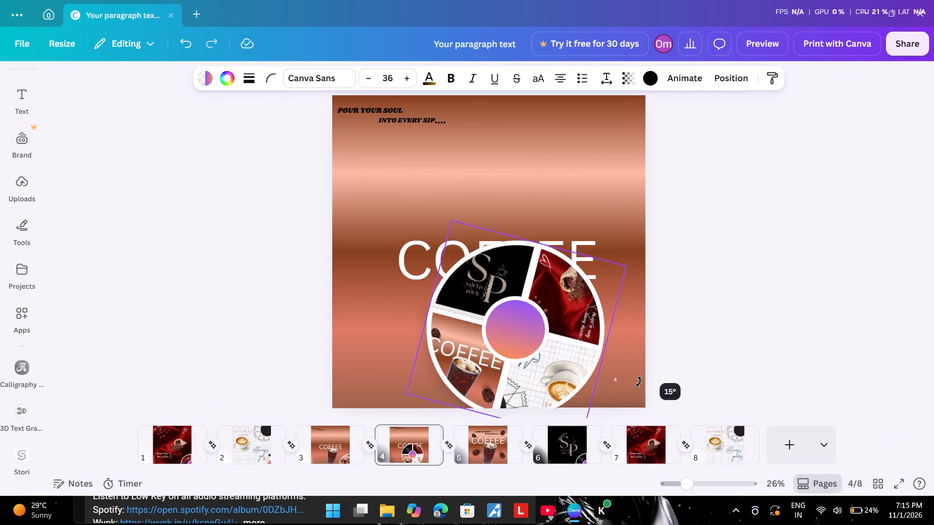
drag(639, 382, 529, 472)
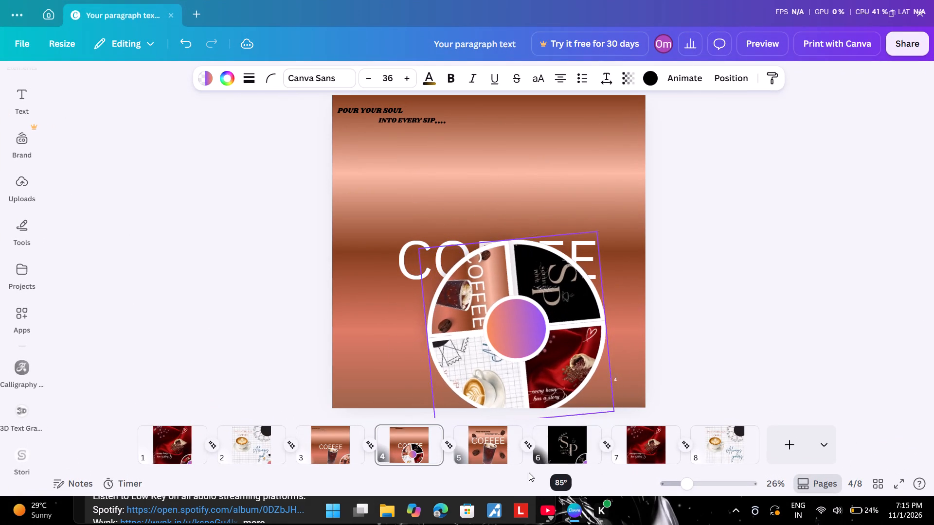
drag(529, 472, 522, 481)
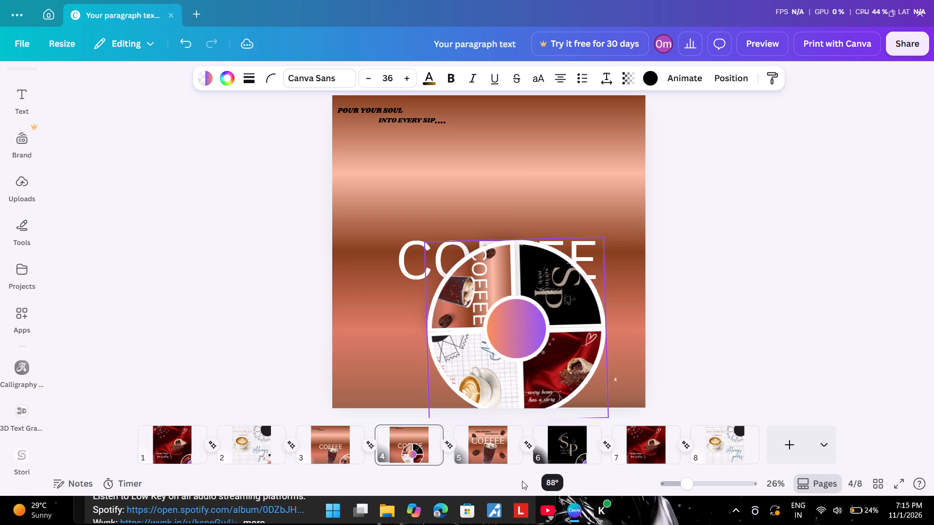
drag(522, 481, 520, 480)
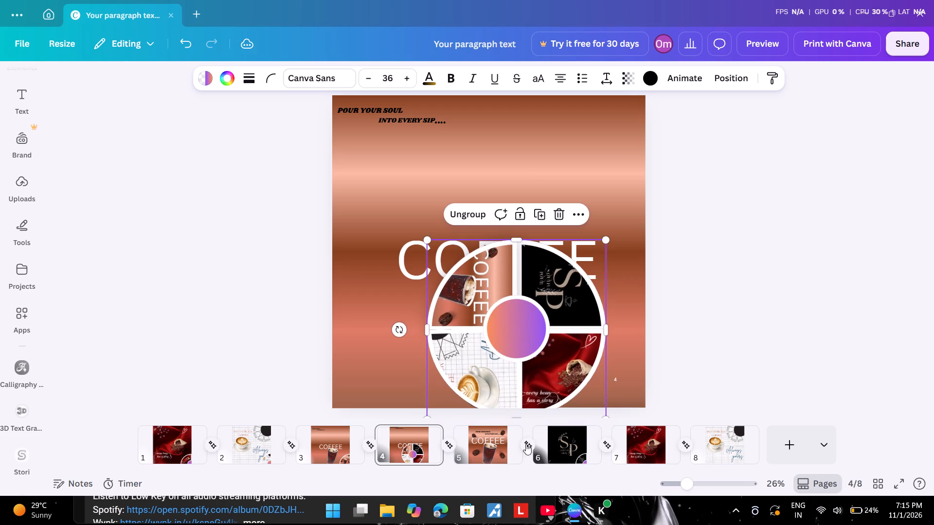
drag(521, 340, 637, 414)
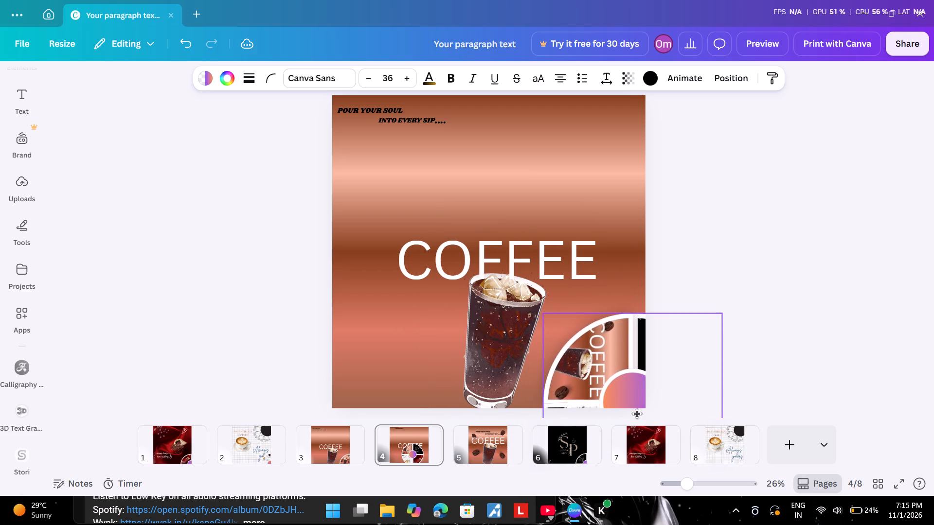
drag(637, 414, 647, 419)
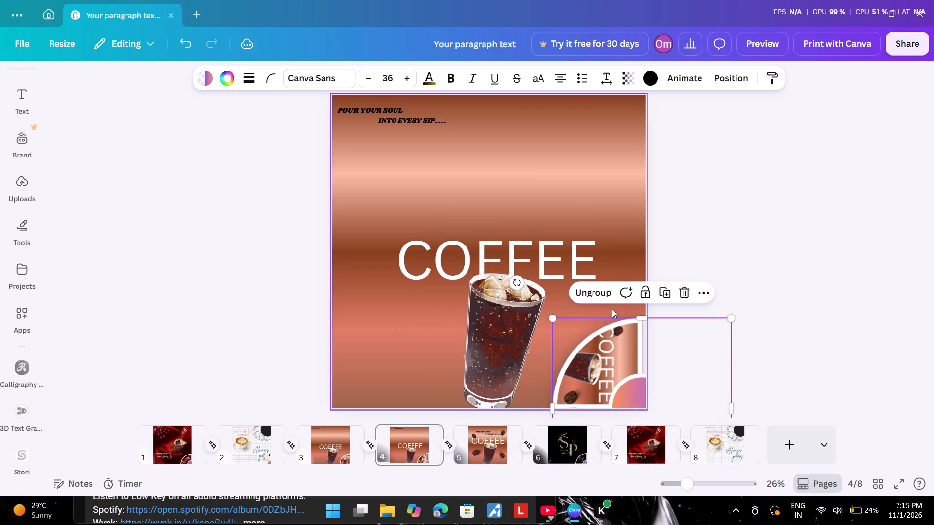
Ungroup the image wheel on page 4 into its separate segments.
click(604, 296)
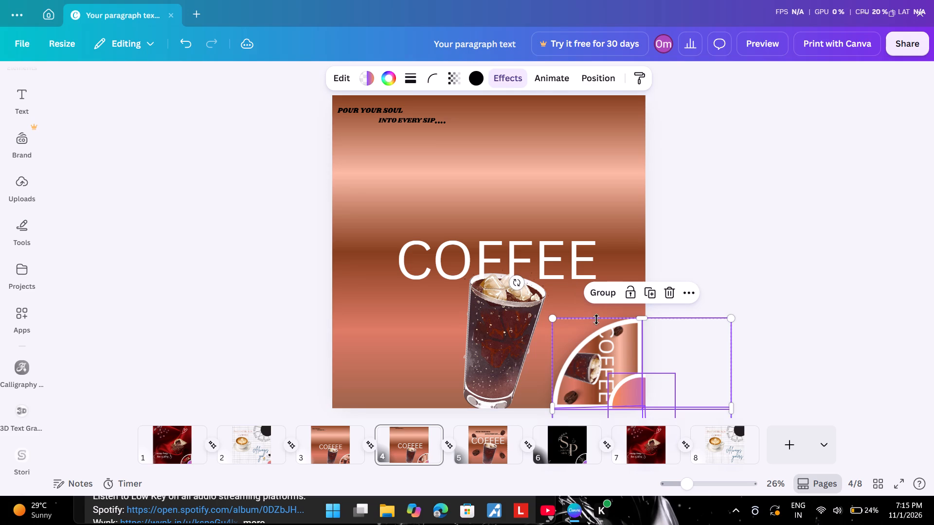
click(809, 224)
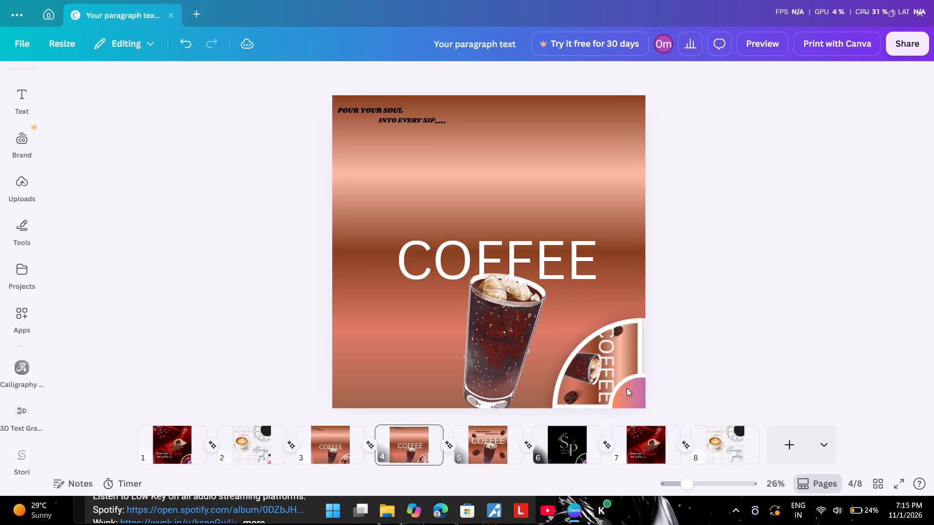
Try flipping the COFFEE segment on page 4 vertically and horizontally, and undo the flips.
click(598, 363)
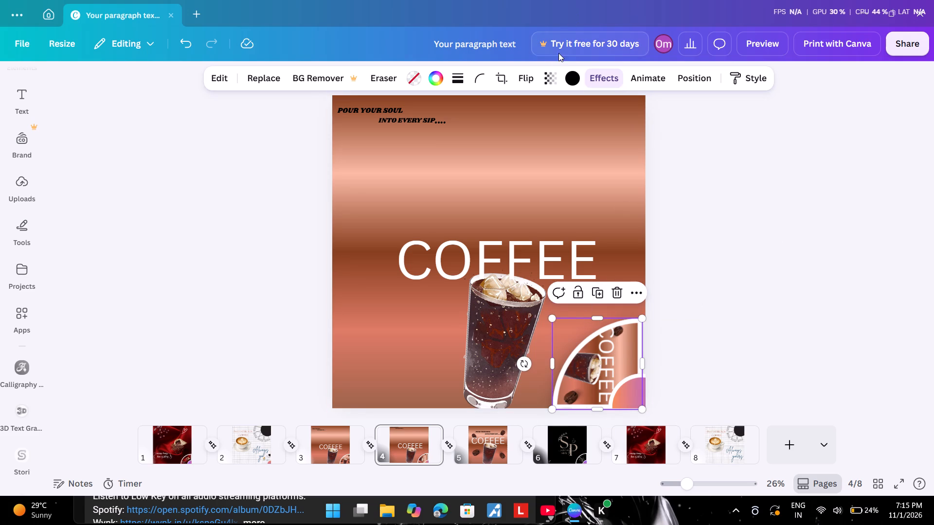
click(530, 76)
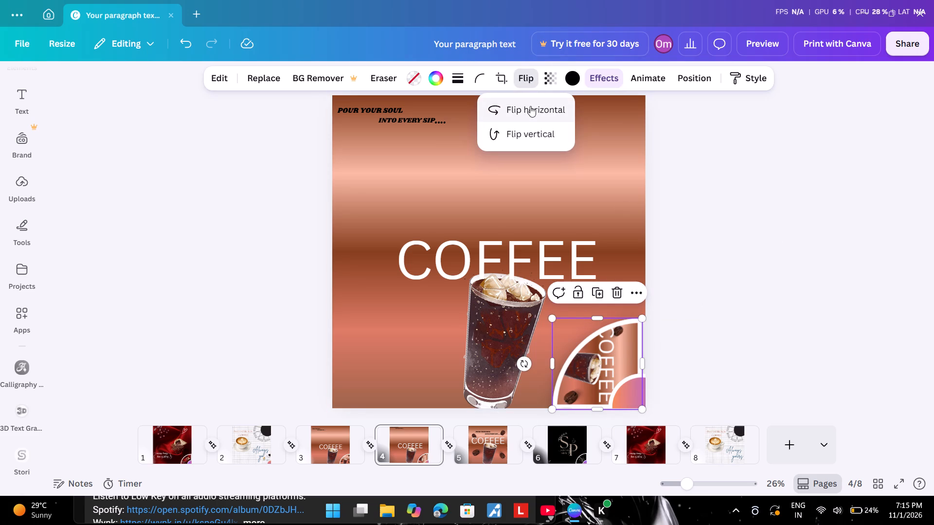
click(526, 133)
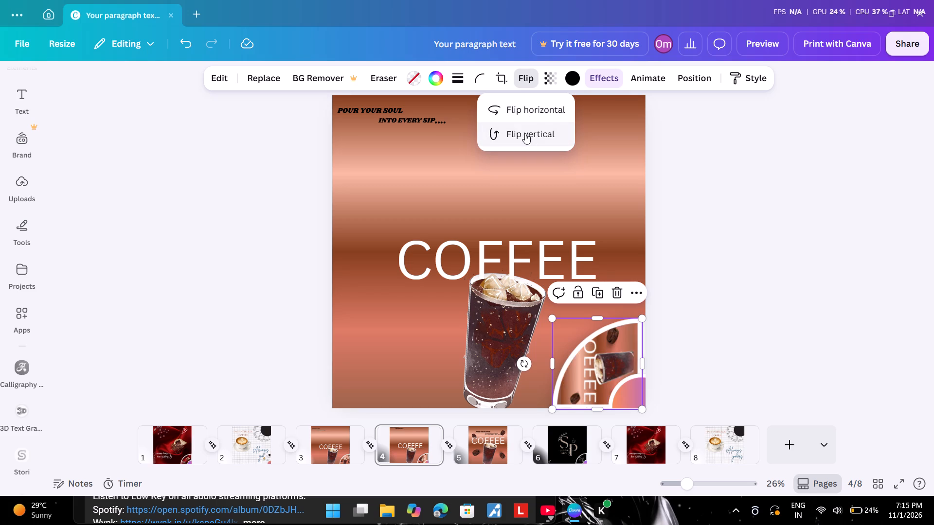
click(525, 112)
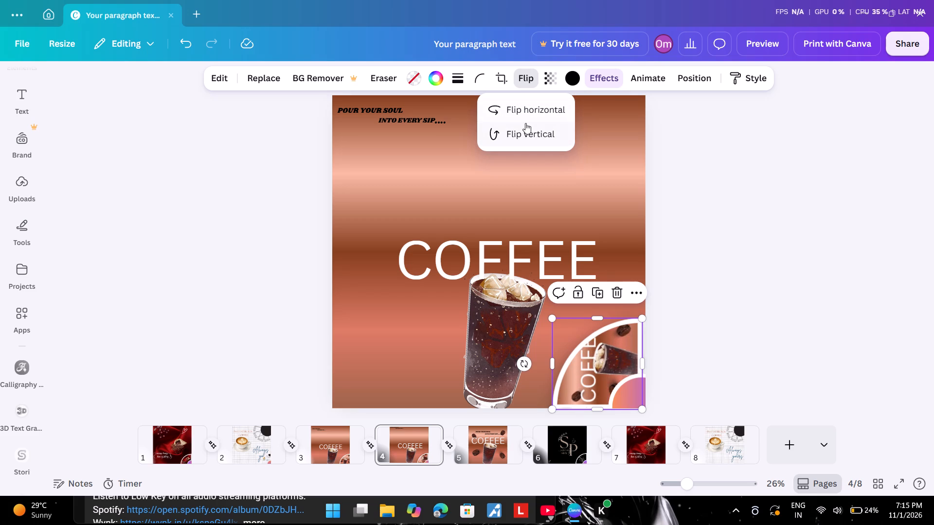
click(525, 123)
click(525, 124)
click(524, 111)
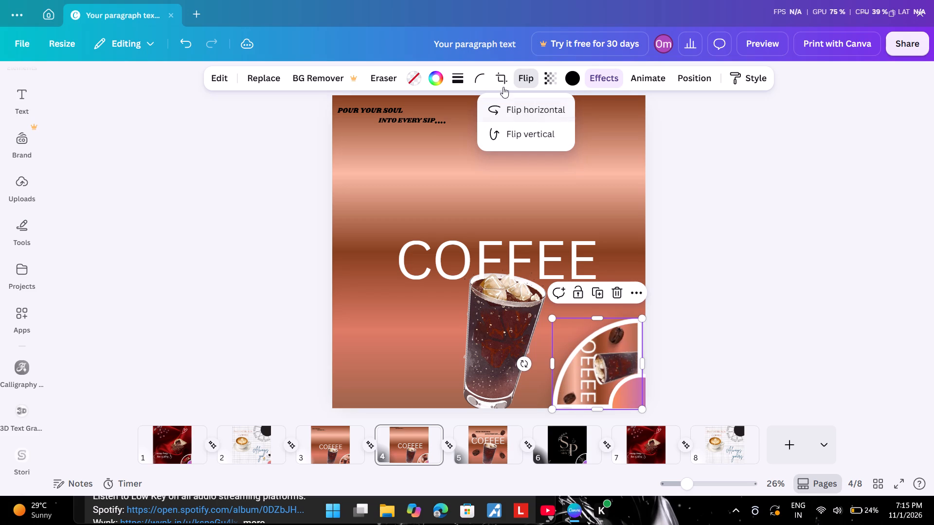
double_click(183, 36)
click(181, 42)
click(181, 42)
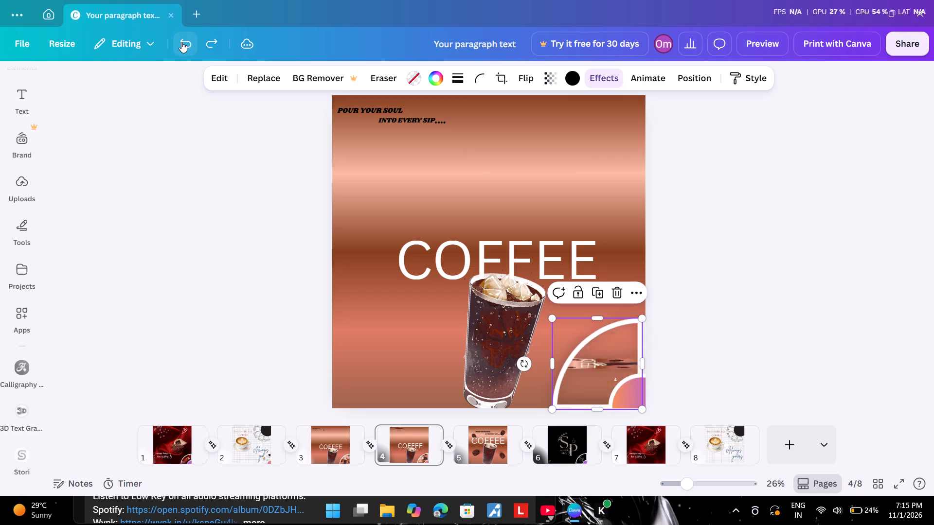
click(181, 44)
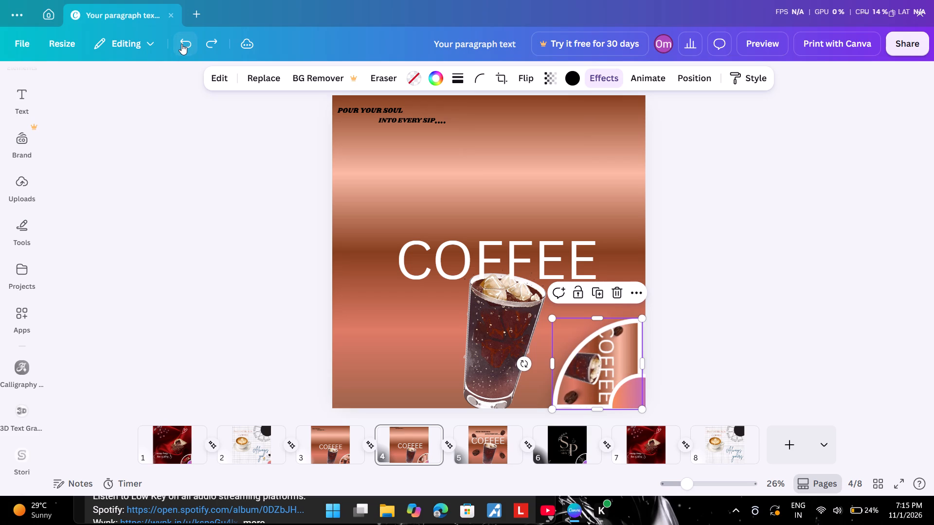
Undo the edits on page 4 back to before the image wheel was added, and redo the tagline's last change.
click(181, 44)
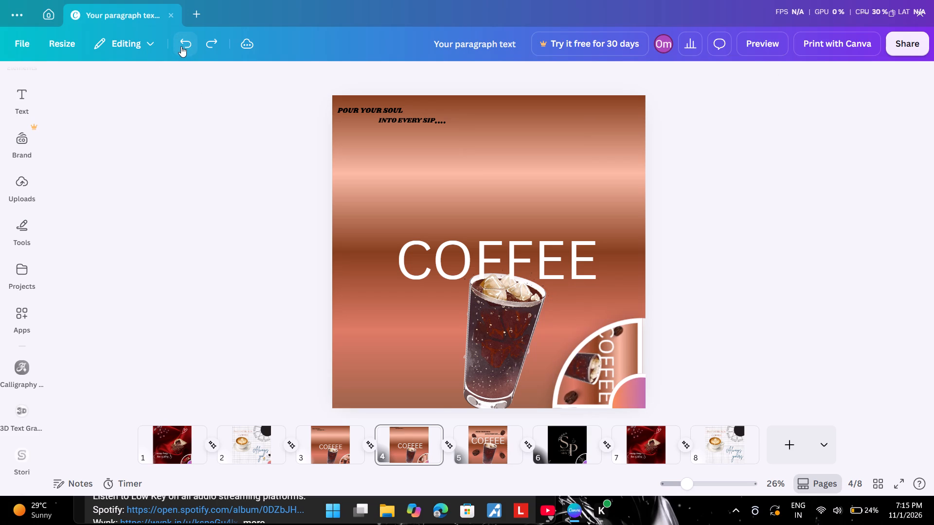
click(181, 46)
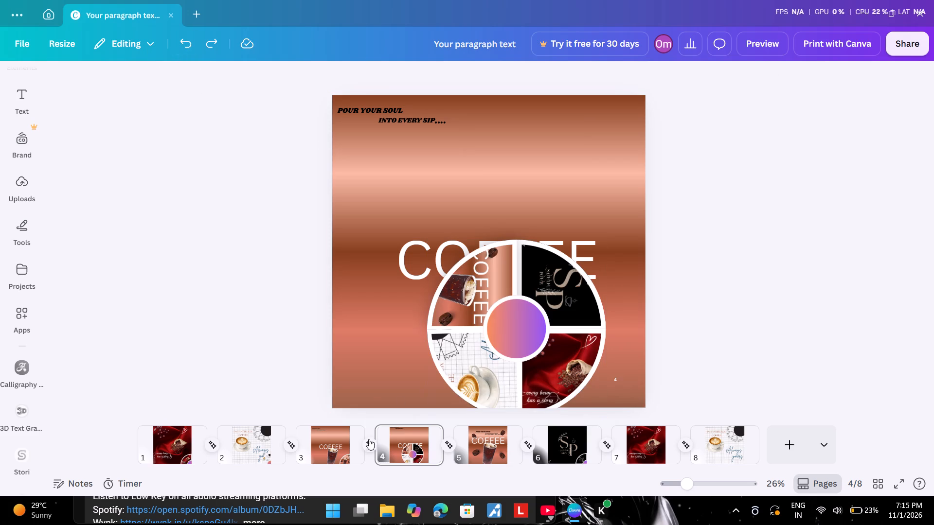
click(334, 448)
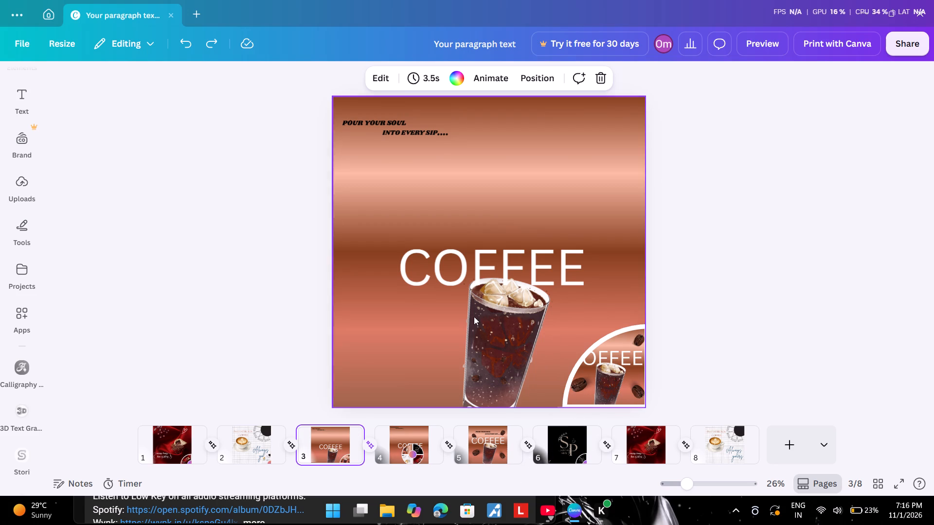
click(187, 49)
click(189, 47)
click(189, 47)
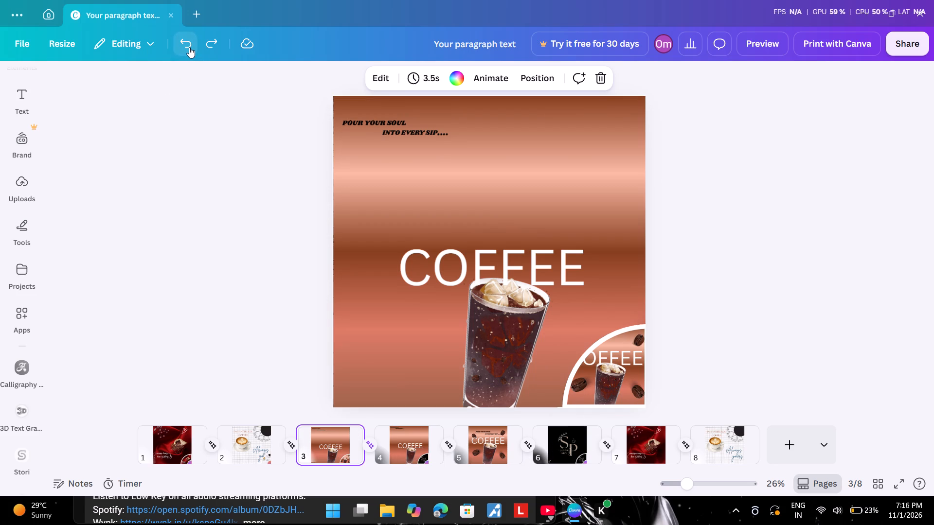
click(189, 47)
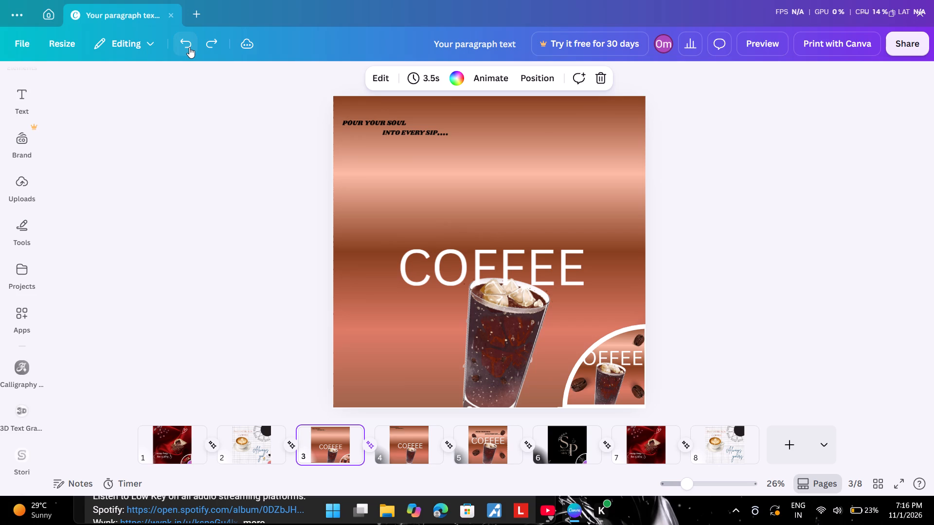
click(189, 47)
click(412, 441)
click(352, 435)
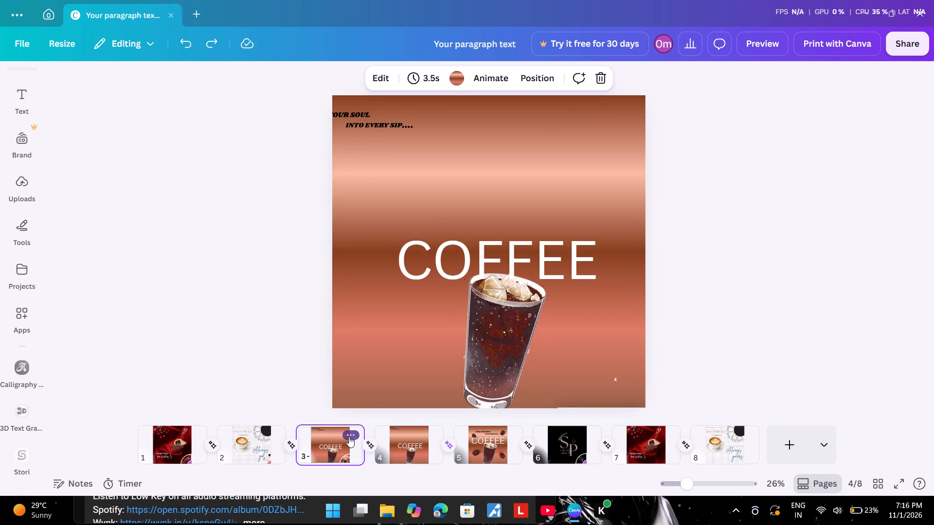
click(216, 40)
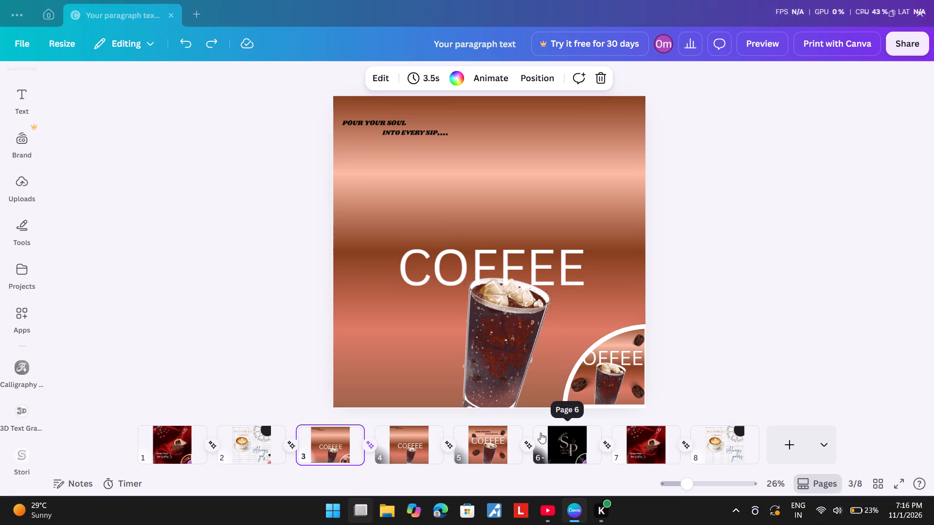
Switch to YouTube, open the Seedhe Maut 'Nanchaku' ft MC STΔN video from the suggestions, and return to Canva.
click(480, 223)
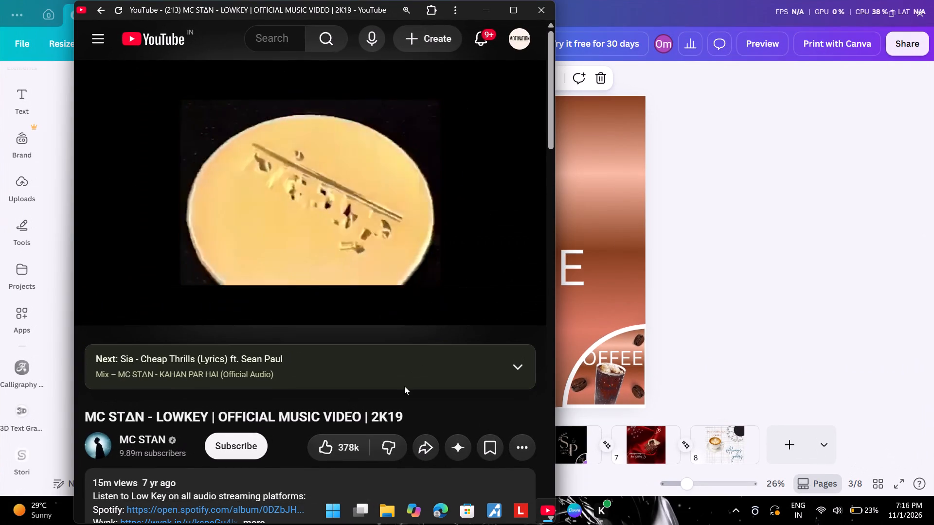
scroll(404, 386, down, 1)
scroll(274, 409, down, 3)
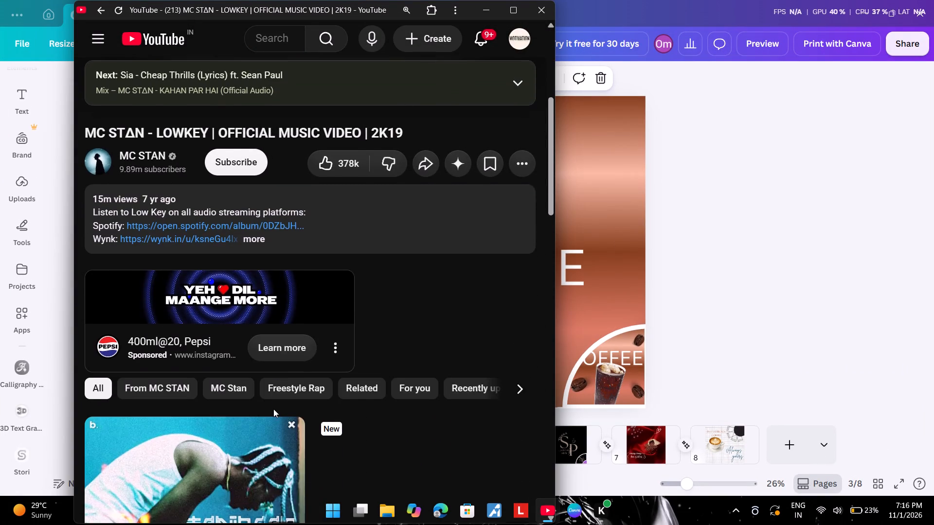
scroll(273, 409, down, 4)
scroll(370, 335, down, 2)
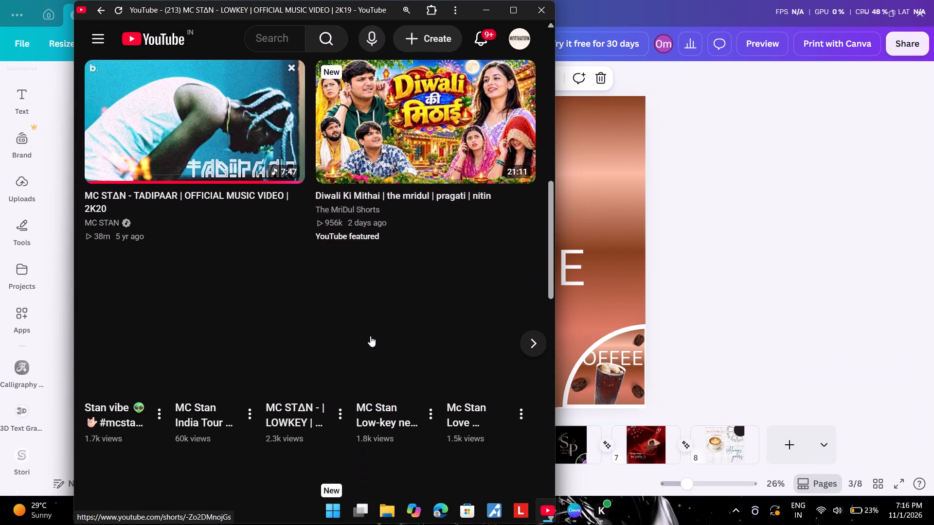
scroll(370, 336, down, 3)
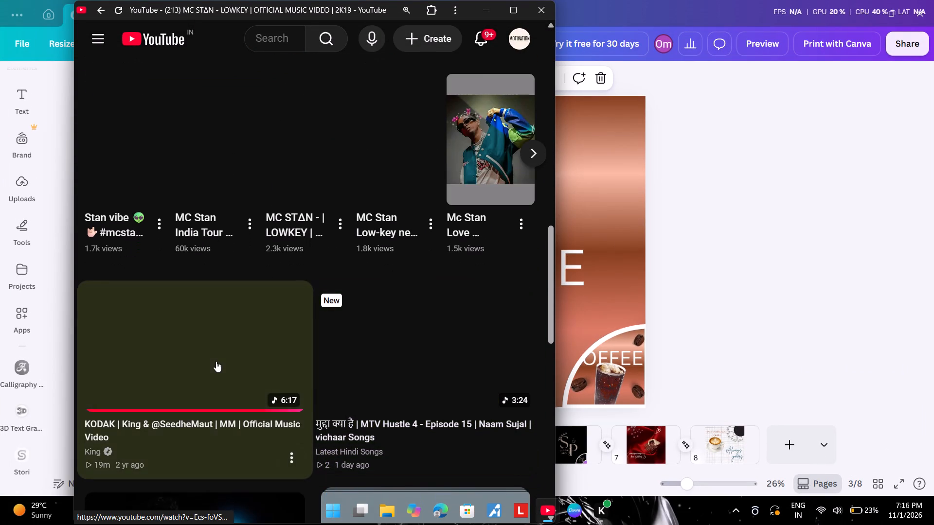
scroll(224, 384, down, 1)
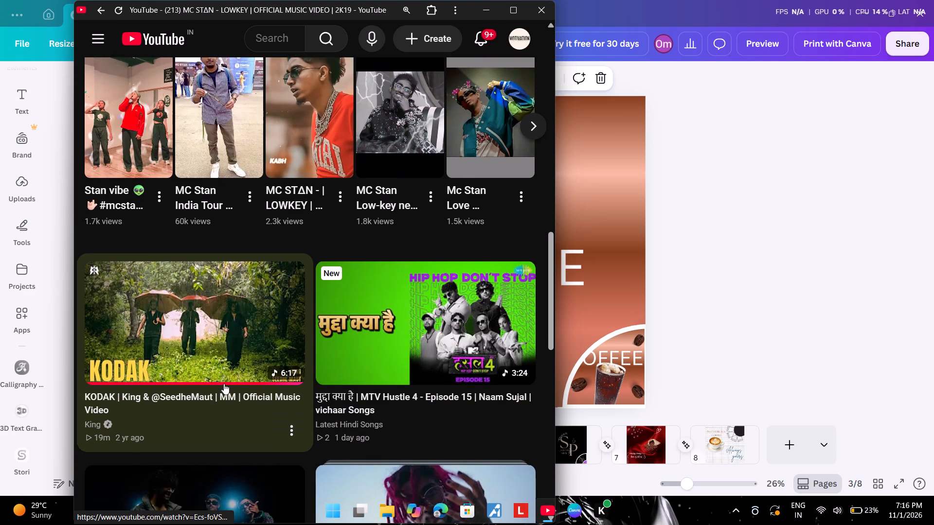
scroll(224, 384, down, 3)
scroll(252, 416, down, 1)
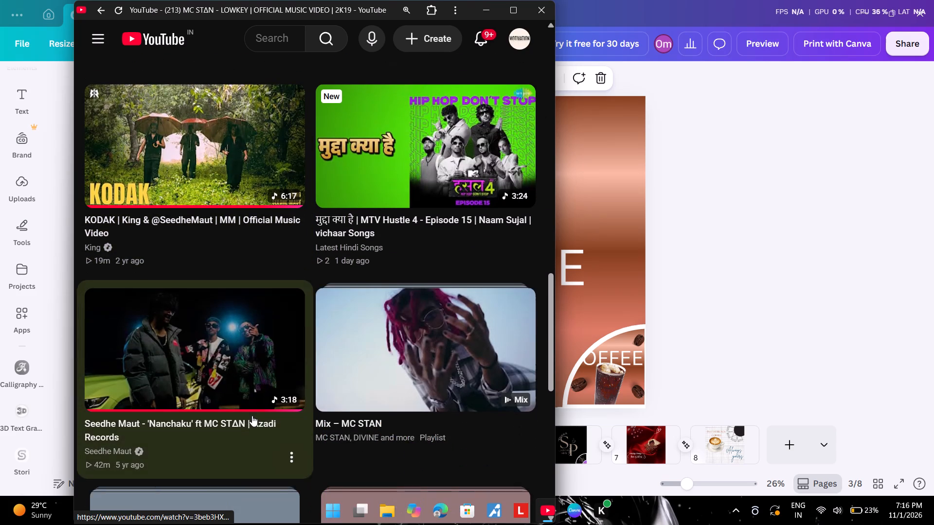
scroll(252, 416, down, 1)
click(190, 341)
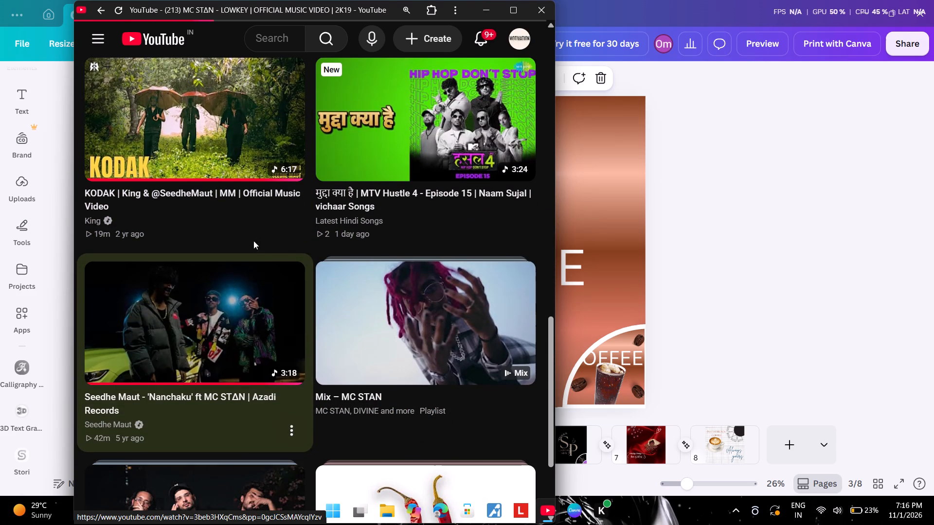
click(192, 309)
click(494, 6)
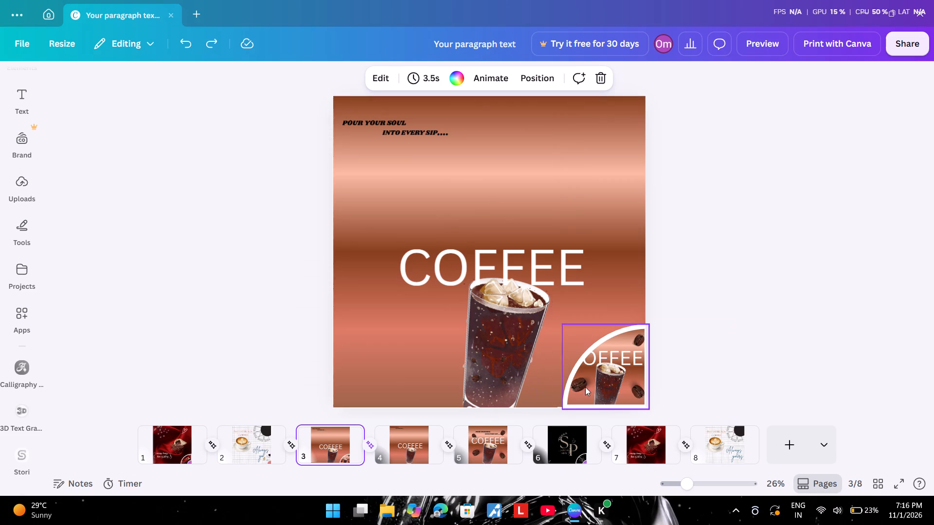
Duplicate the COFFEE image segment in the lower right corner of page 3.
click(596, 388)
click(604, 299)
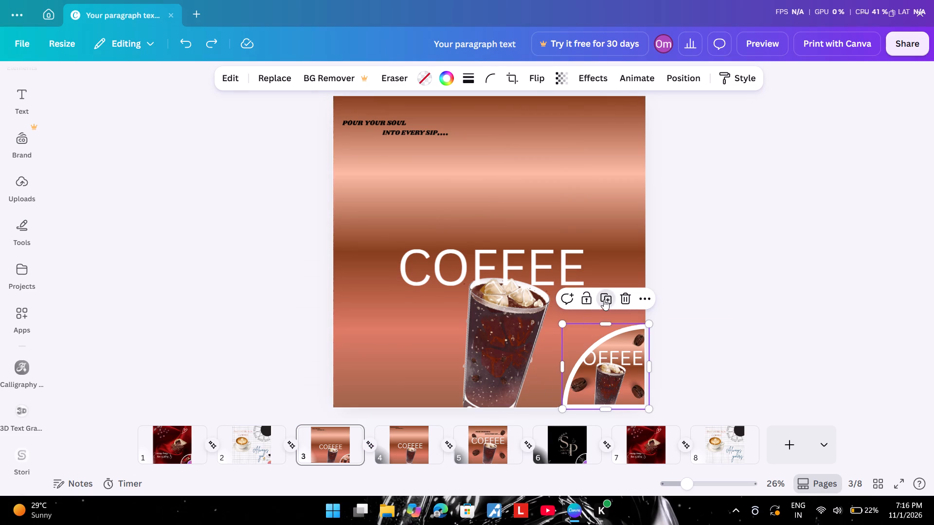
Delete the small page number text from the lower right area of page 4.
click(396, 440)
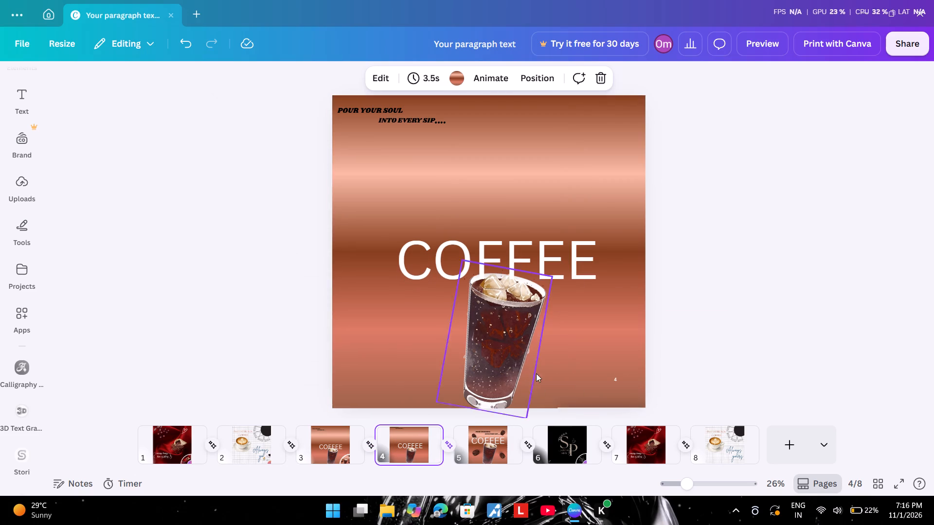
click(615, 378)
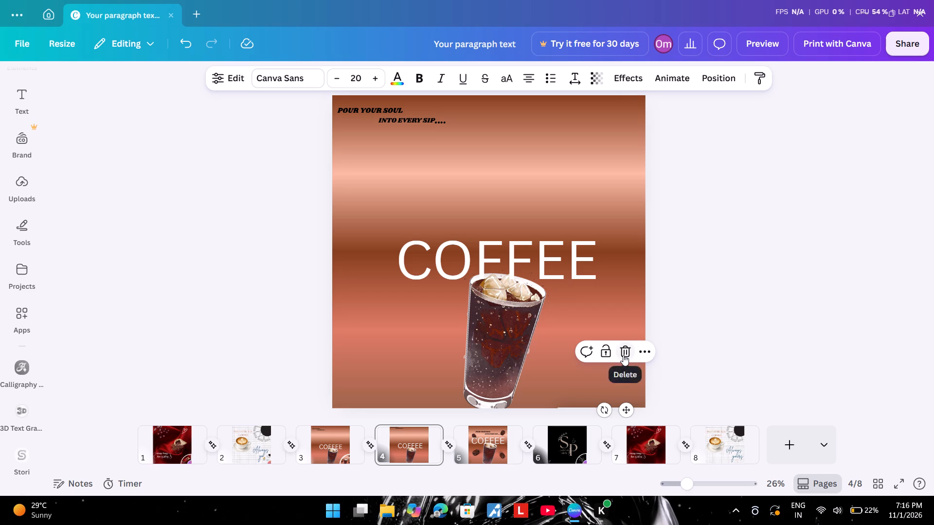
click(623, 355)
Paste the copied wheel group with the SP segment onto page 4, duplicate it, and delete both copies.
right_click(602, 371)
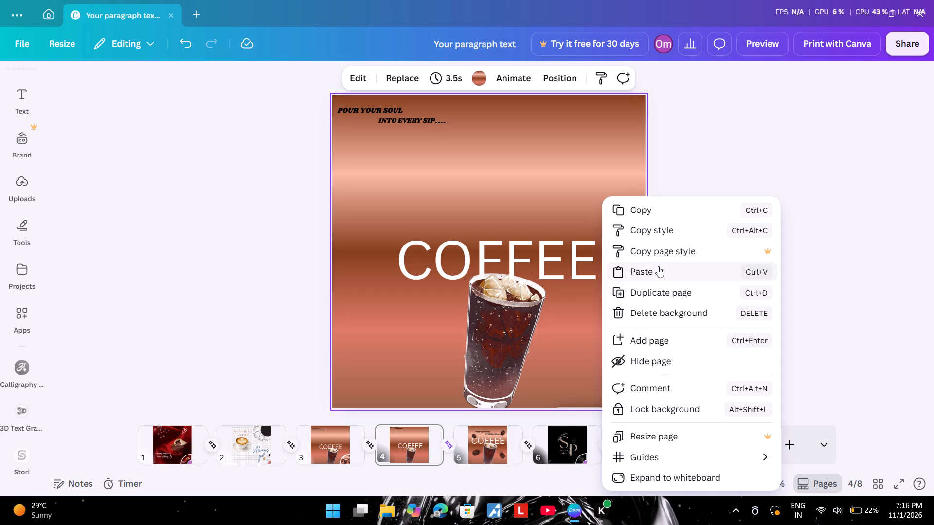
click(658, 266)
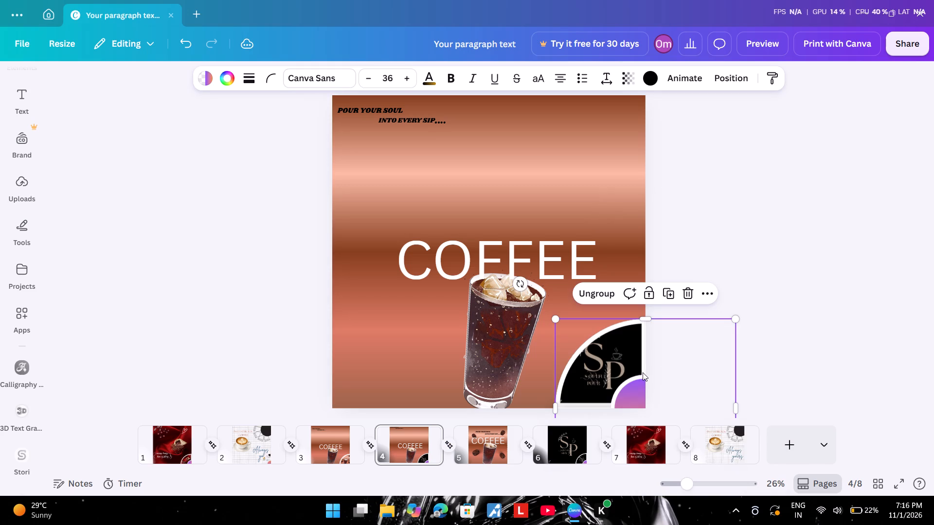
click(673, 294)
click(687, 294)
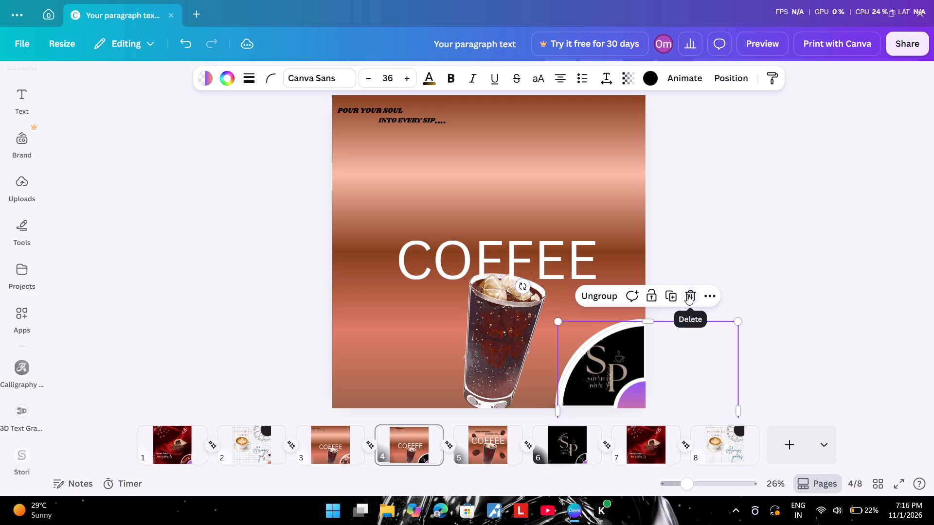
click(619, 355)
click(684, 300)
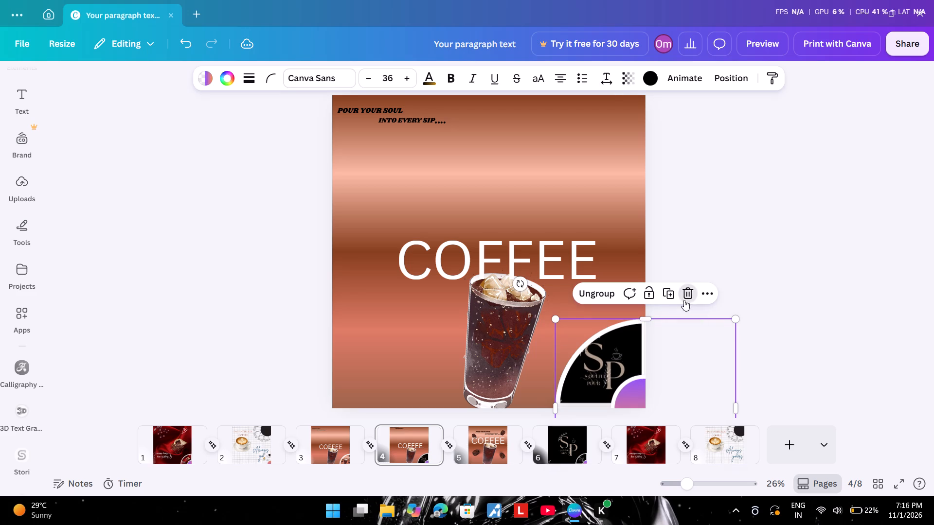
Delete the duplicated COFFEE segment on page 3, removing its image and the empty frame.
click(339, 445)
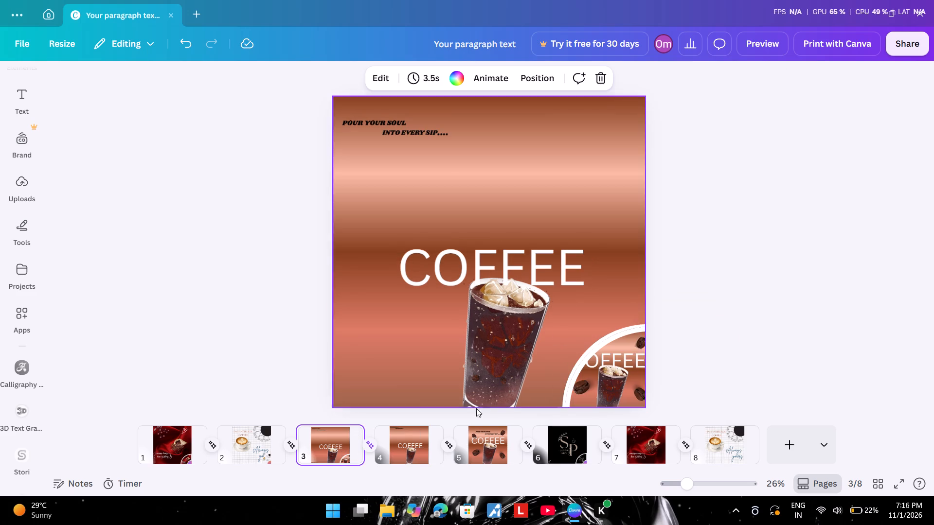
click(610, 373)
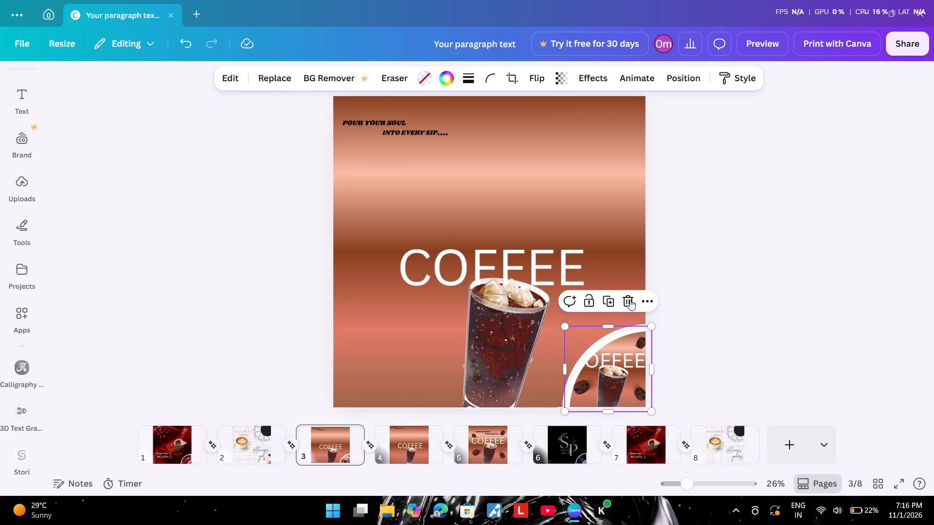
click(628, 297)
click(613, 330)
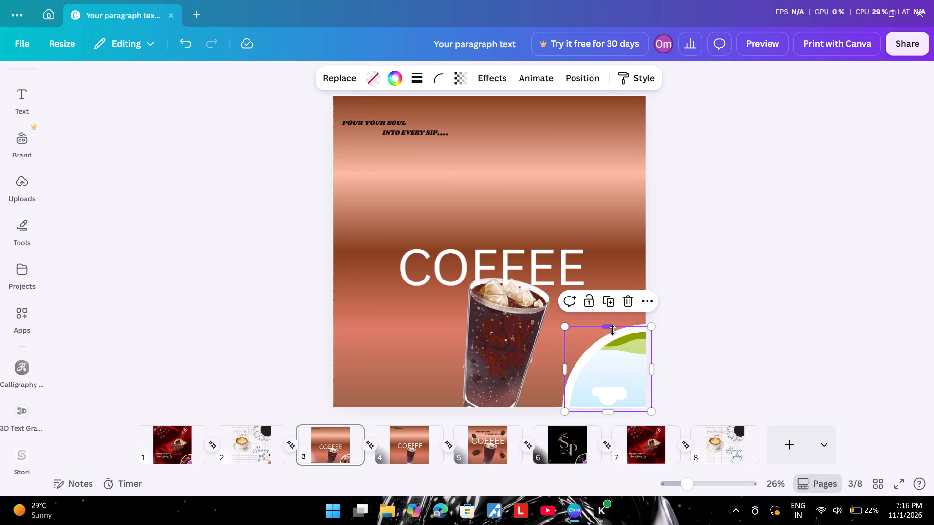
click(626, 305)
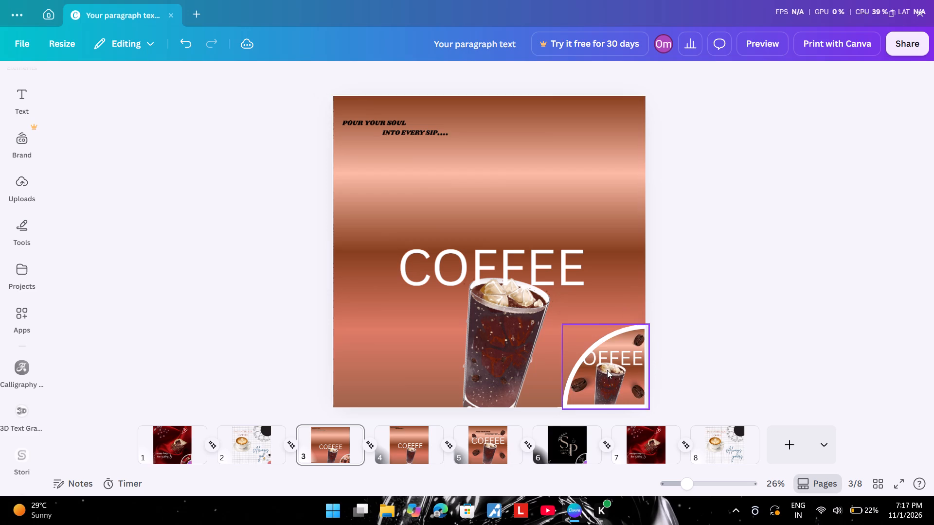
Duplicate the COFFEE image segment in page 3's lower right corner again.
click(607, 370)
click(607, 294)
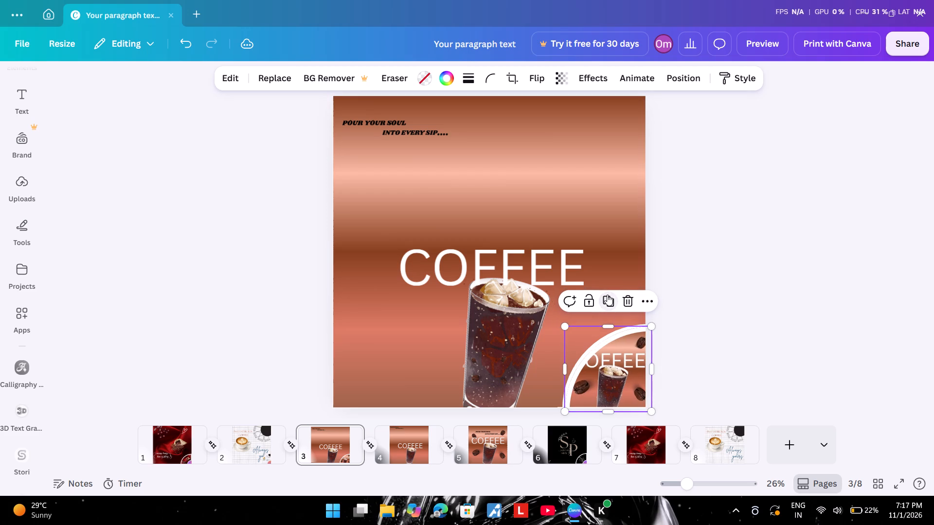
Move the duplicated COFFEE segment from page 3 to page 4, placing it in the lower right corner of the design.
drag(610, 382, 413, 444)
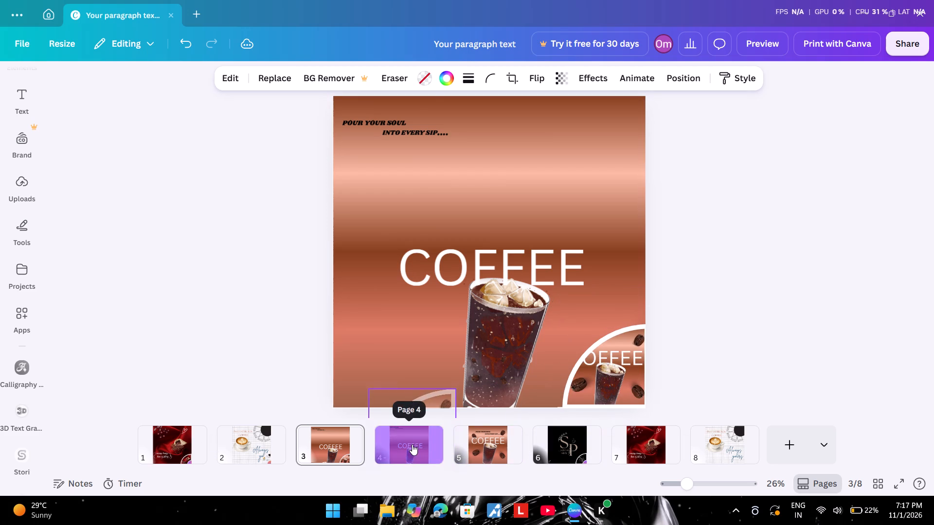
click(704, 354)
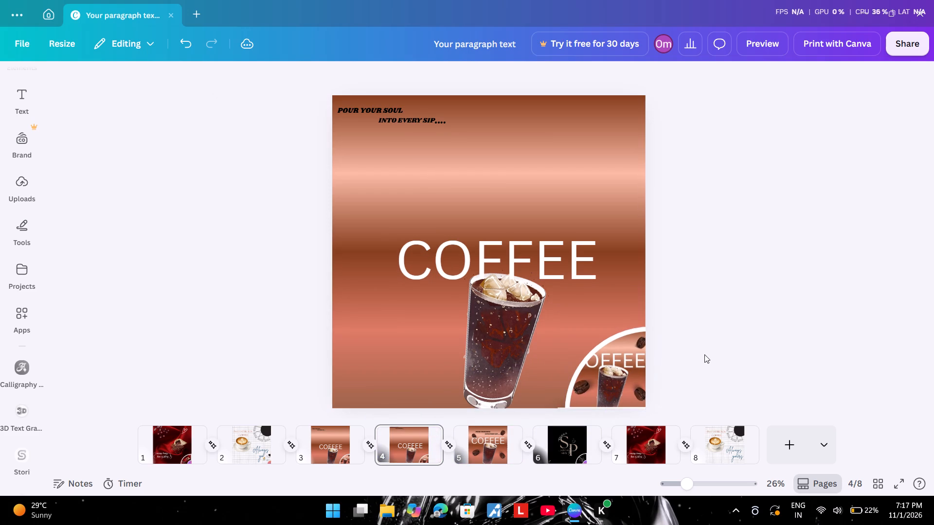
Apply the Match & Move transition between pages 3 and 4 and between pages 4 and 5.
click(369, 440)
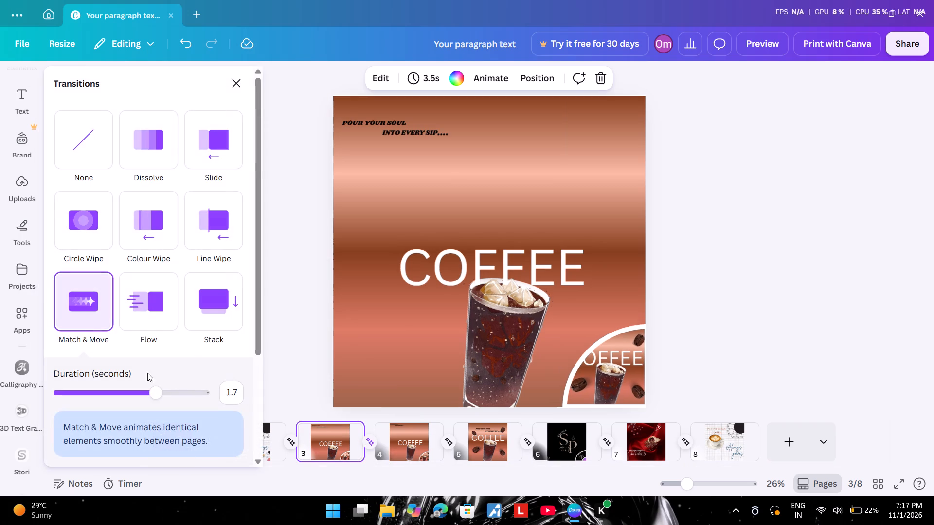
click(91, 315)
click(487, 444)
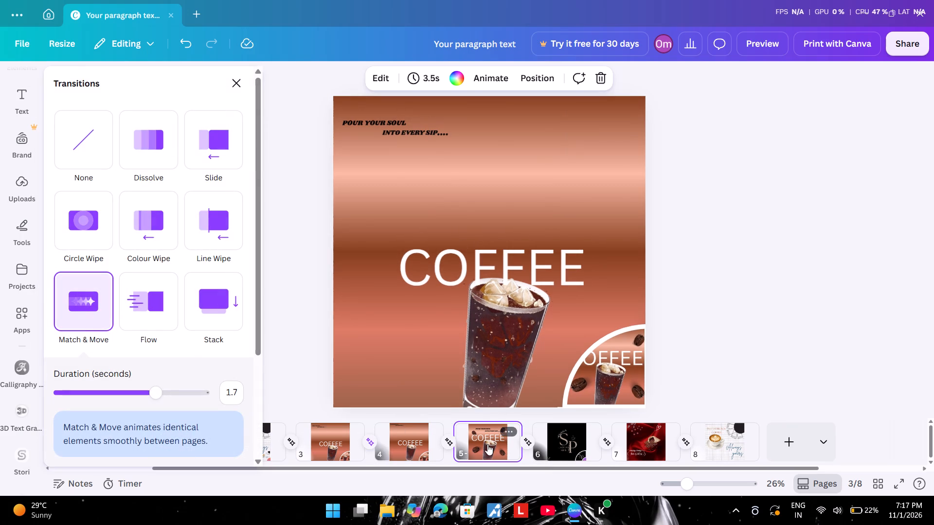
click(445, 440)
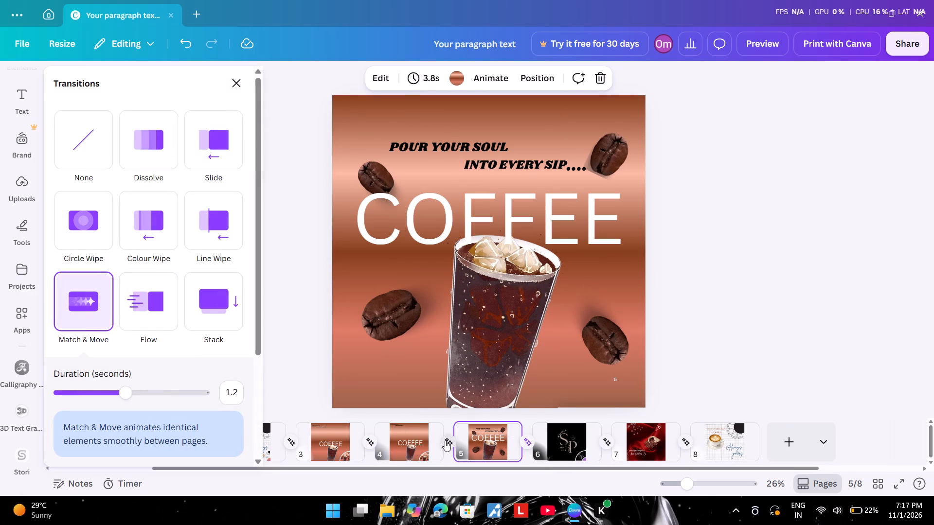
click(75, 332)
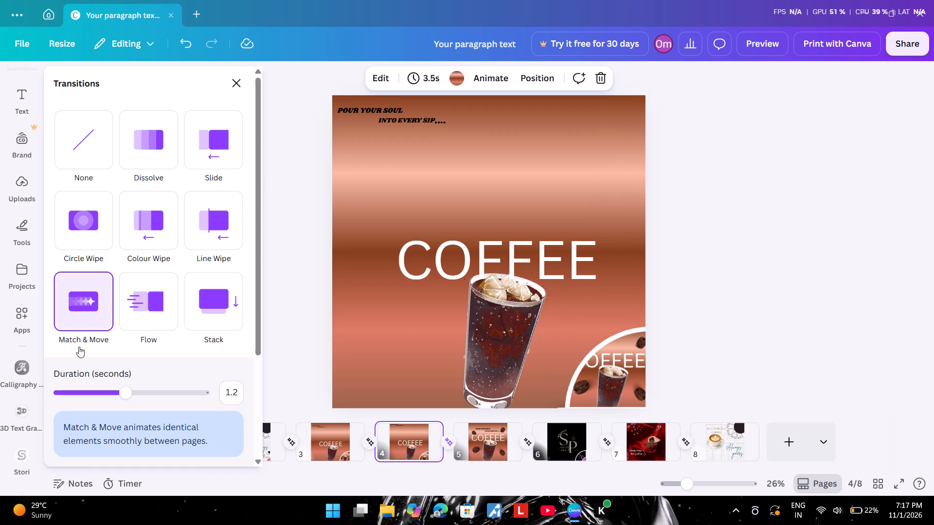
click(76, 327)
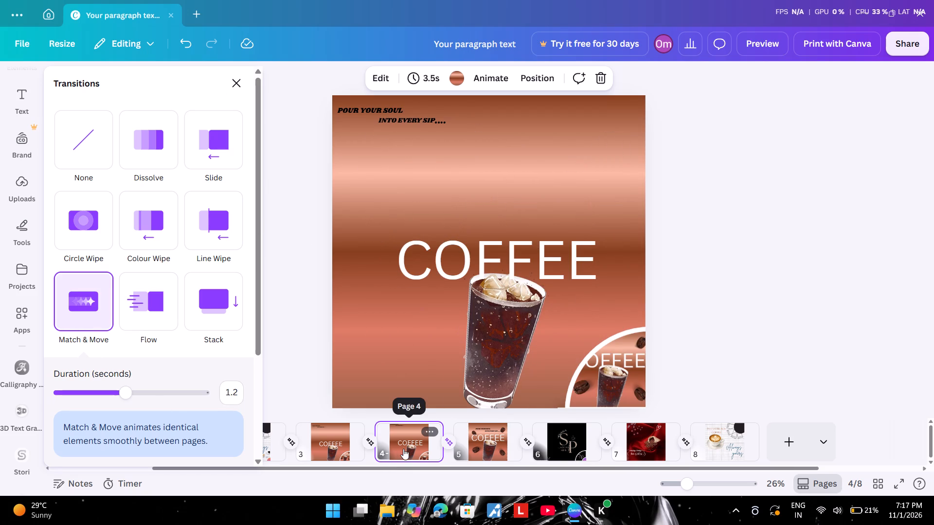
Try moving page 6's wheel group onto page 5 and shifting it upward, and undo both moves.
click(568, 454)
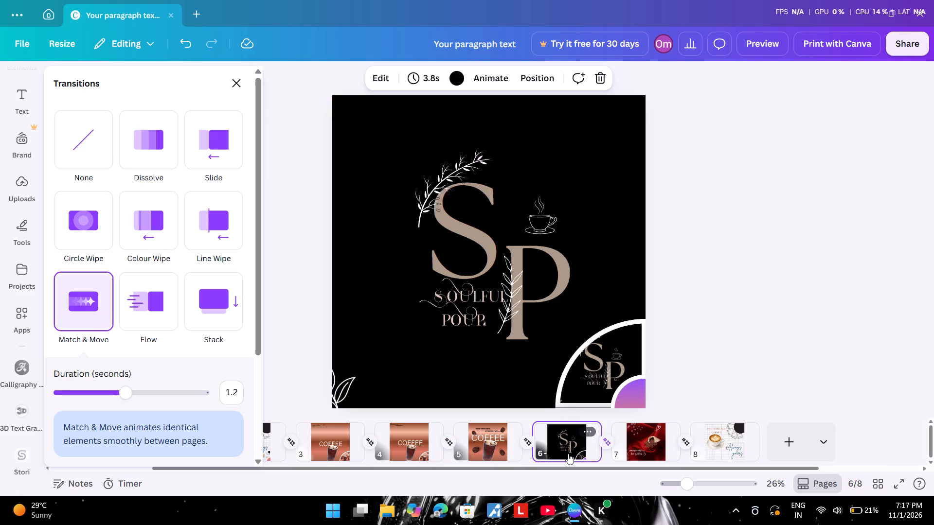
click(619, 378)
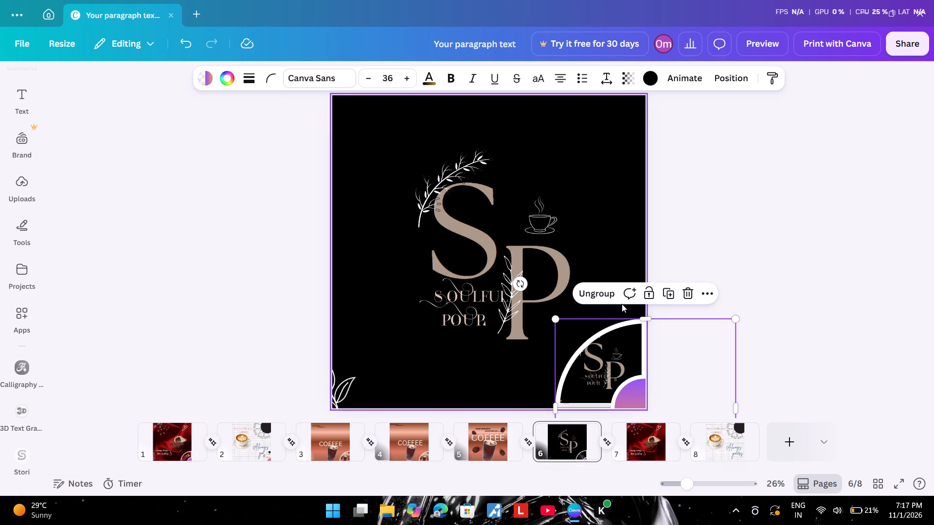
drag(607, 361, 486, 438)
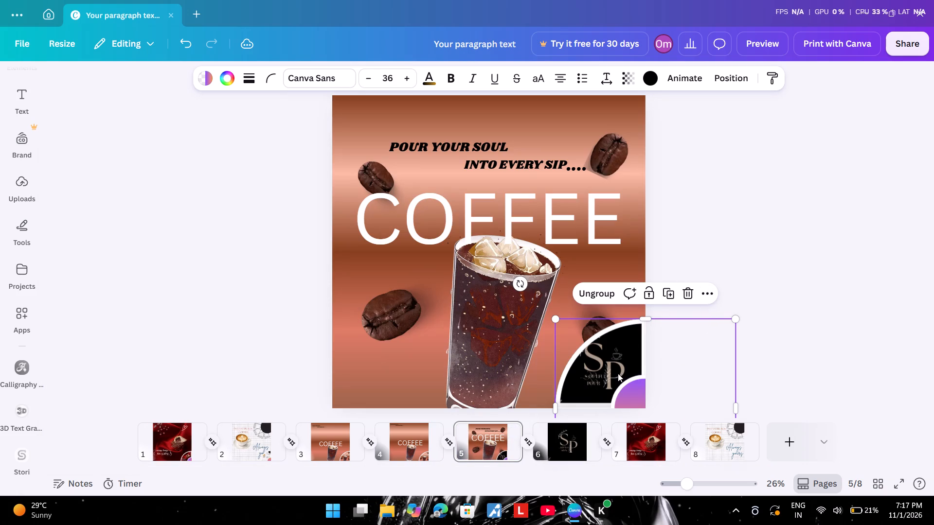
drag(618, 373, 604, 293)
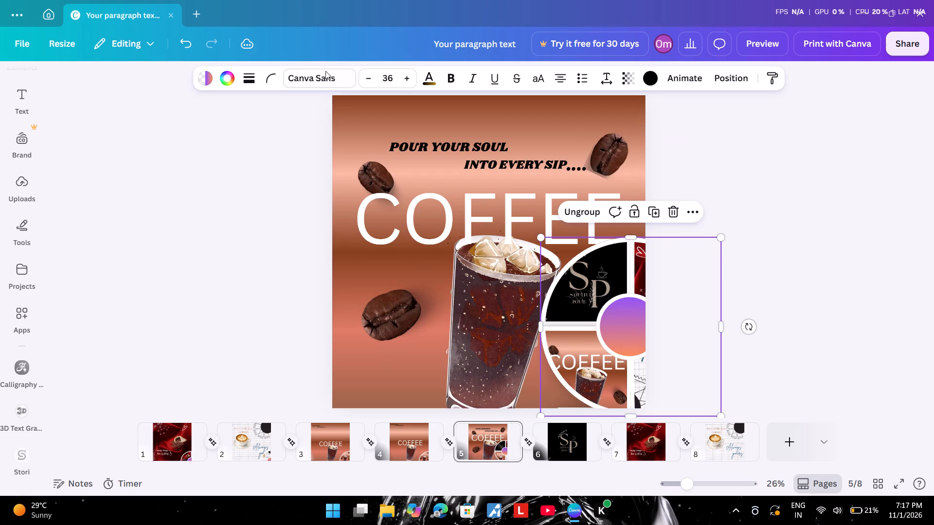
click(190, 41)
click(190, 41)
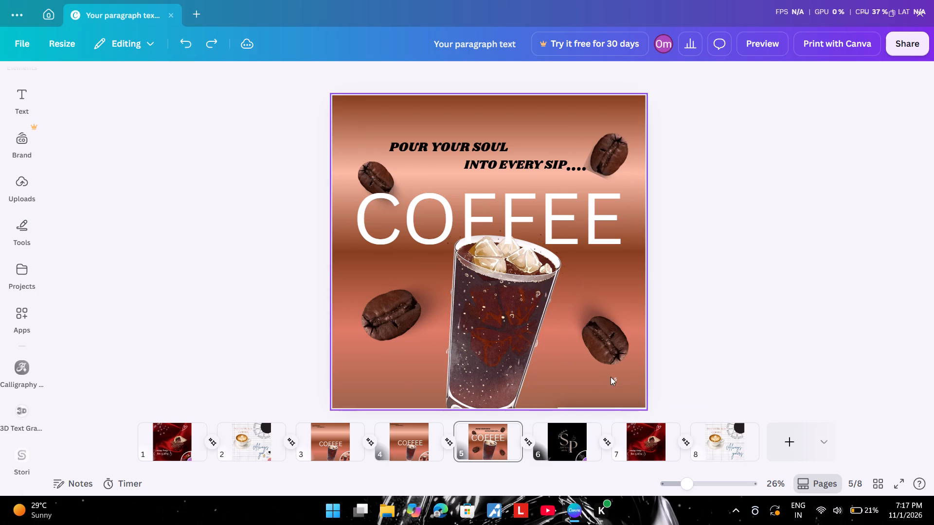
Delete the small page number text from the lower right area of page 5.
click(616, 378)
click(625, 353)
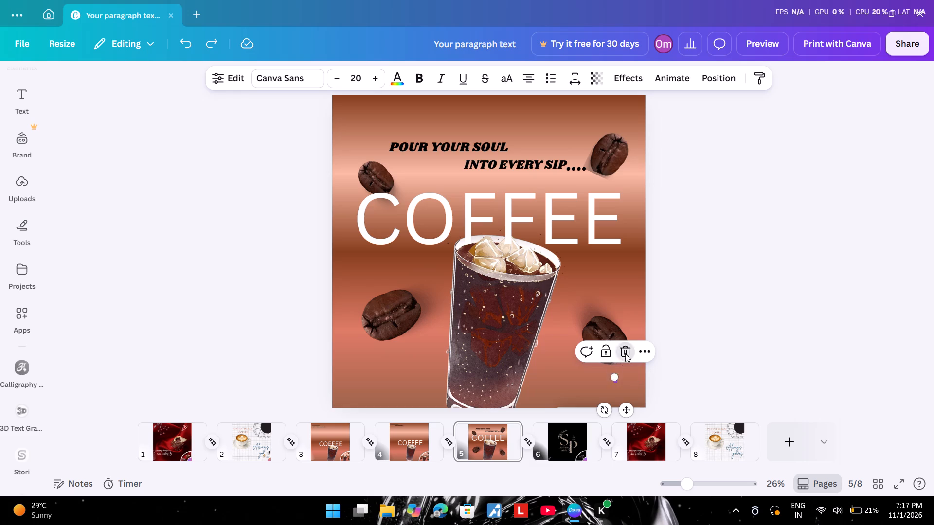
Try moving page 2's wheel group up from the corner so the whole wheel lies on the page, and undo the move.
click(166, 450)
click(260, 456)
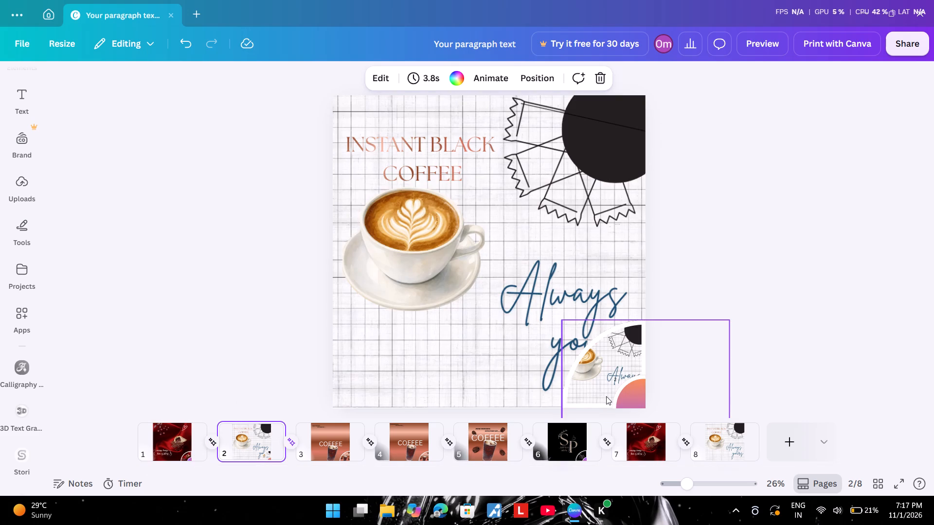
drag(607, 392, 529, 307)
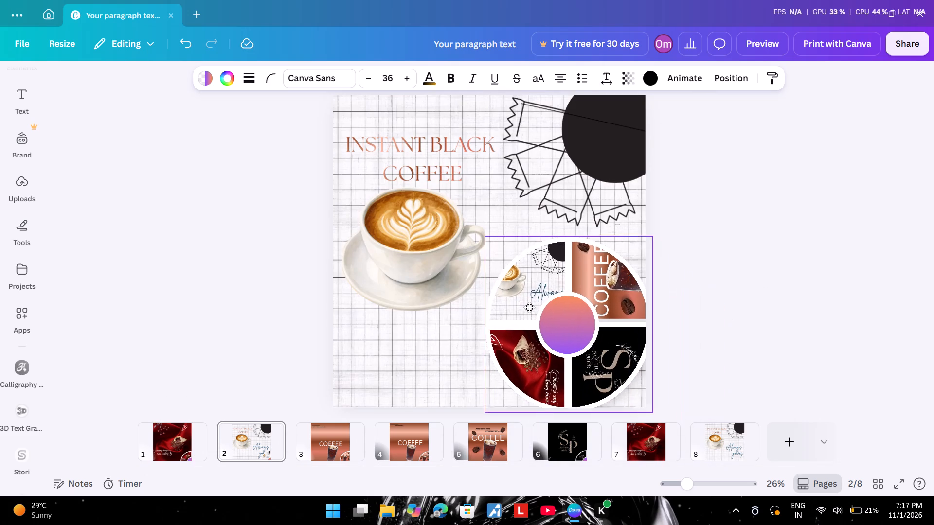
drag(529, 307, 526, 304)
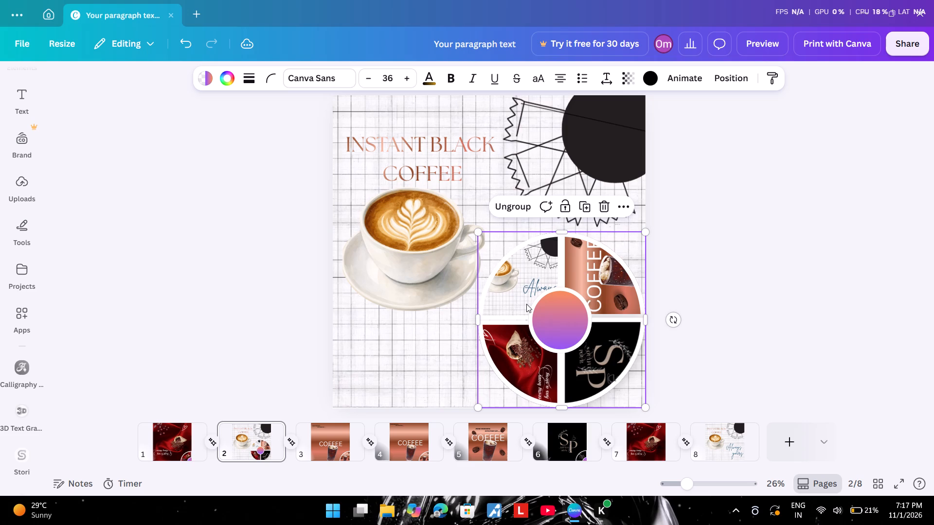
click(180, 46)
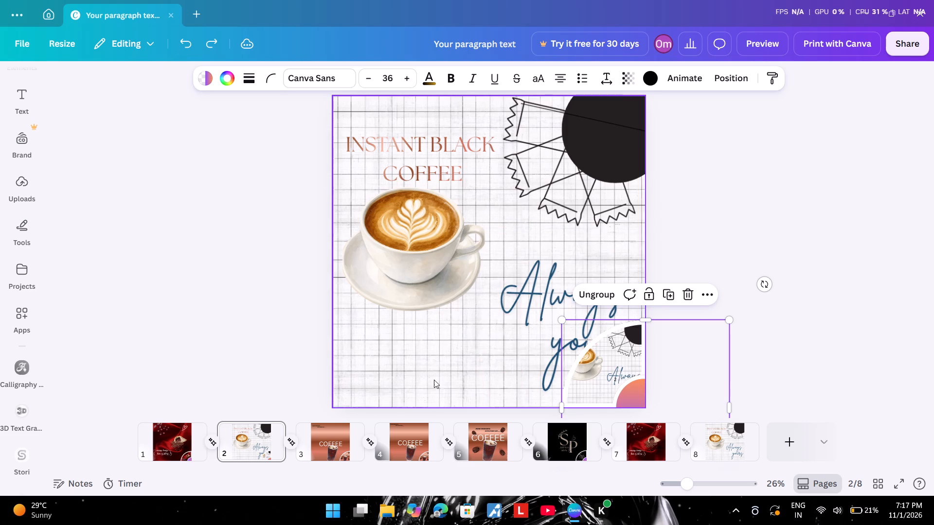
Add a blank page after page 8.
click(482, 439)
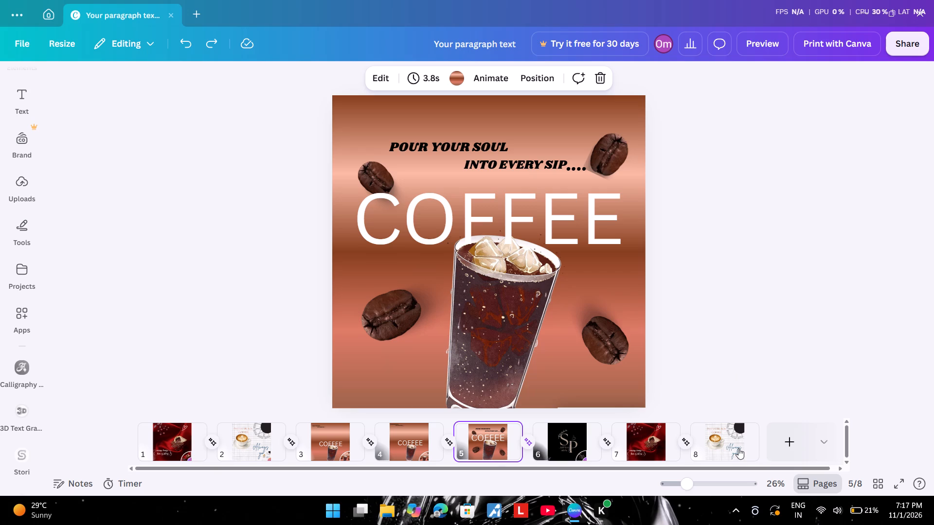
click(777, 436)
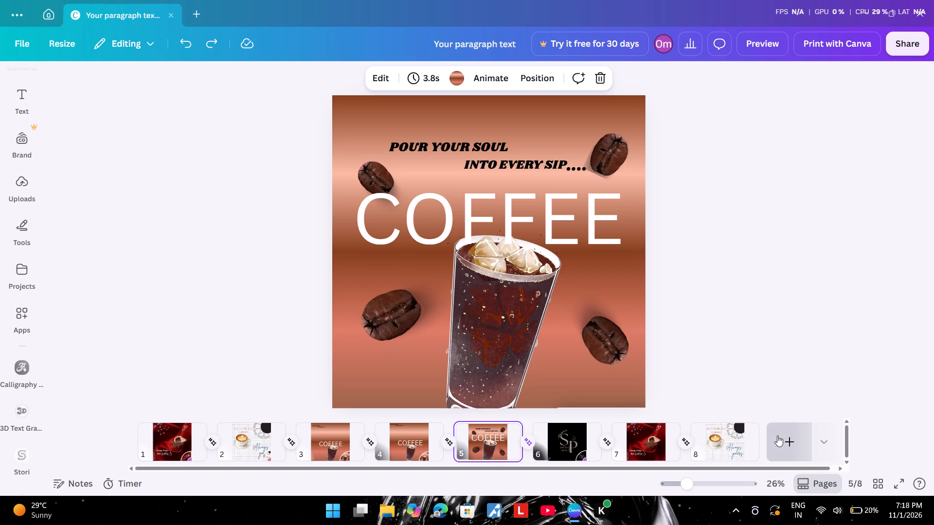
Open page 7, the red "every bean has a story" design.
click(618, 444)
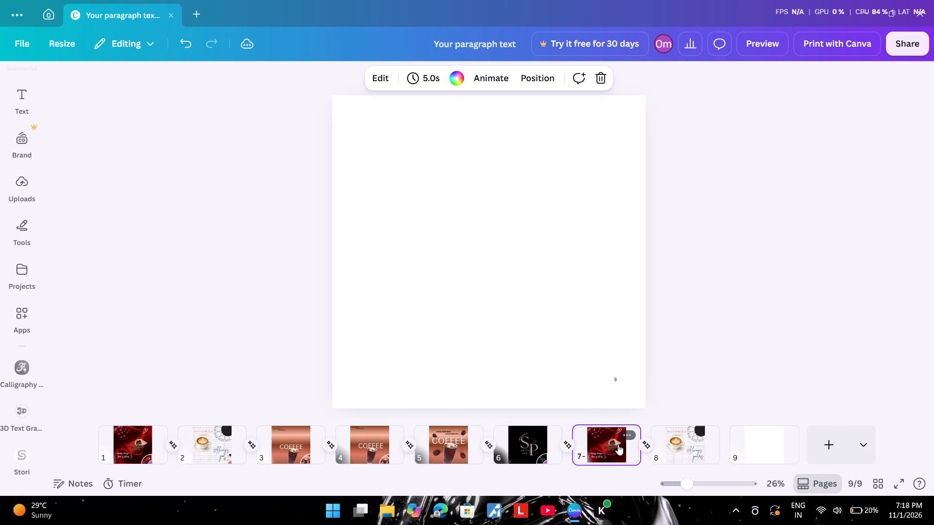
click(636, 455)
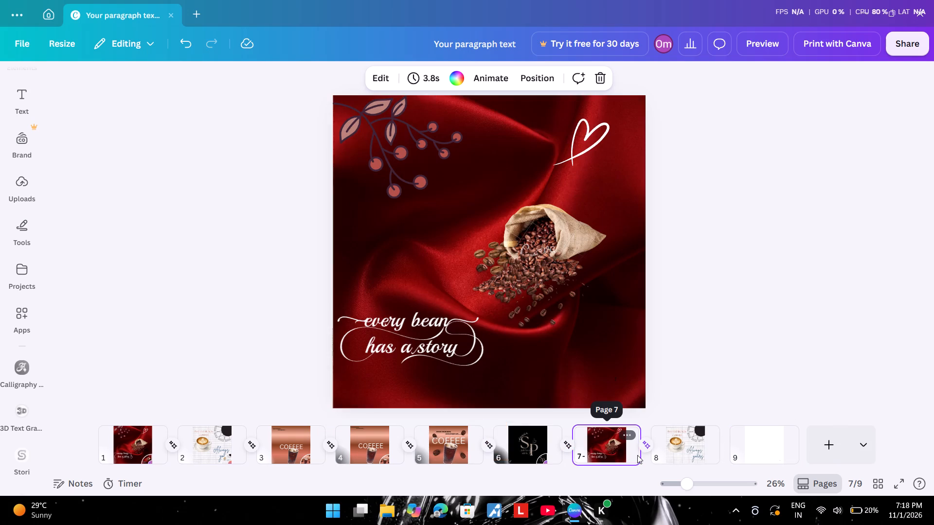